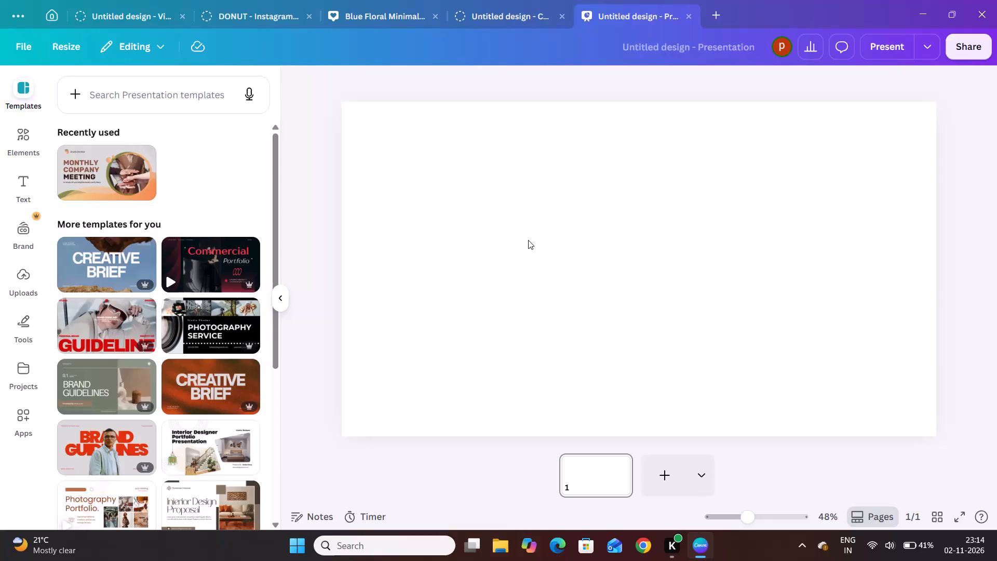
Search the design elements for "mehndi template" and show all matching graphics.
click(128, 98)
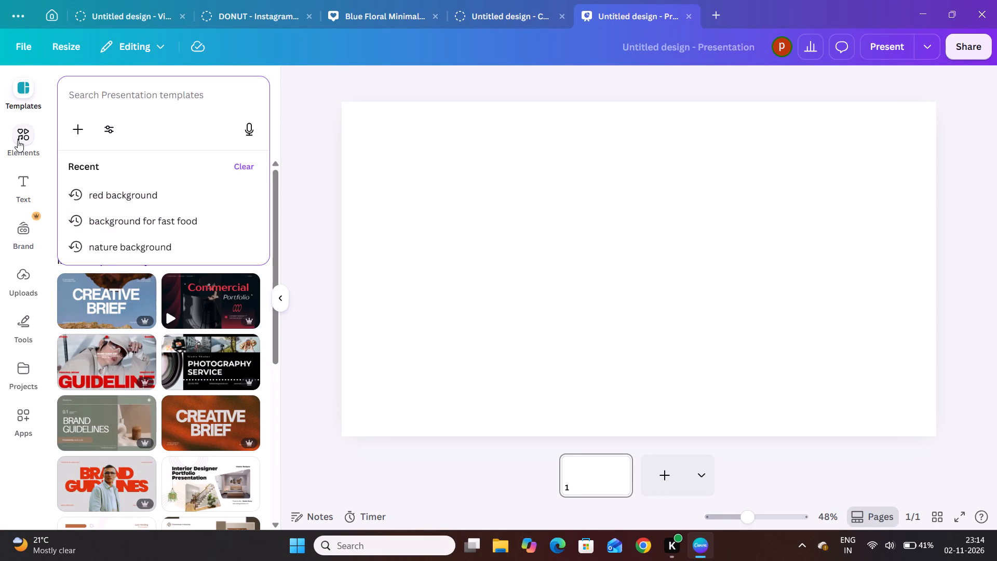
click(18, 140)
click(107, 93)
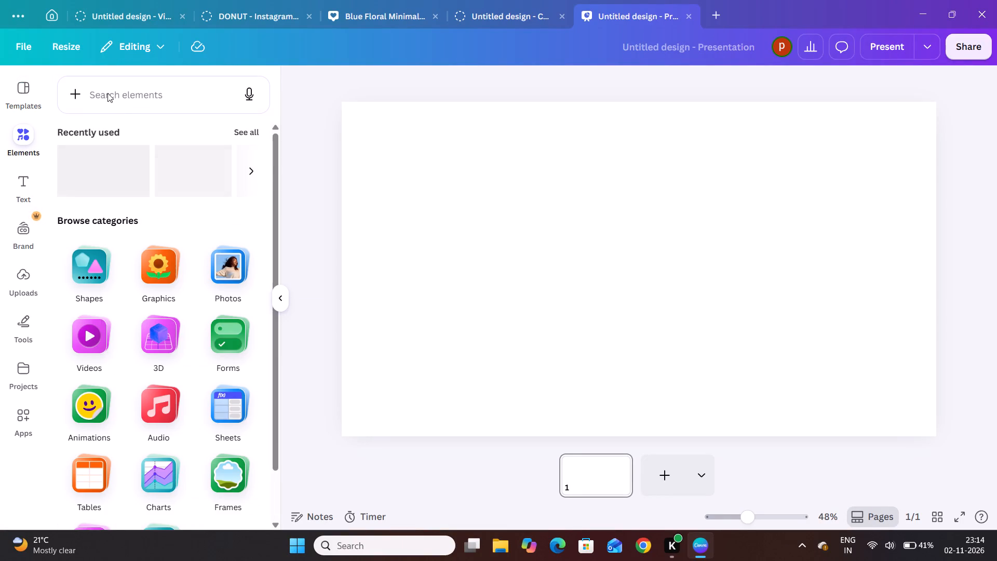
text(mehndi template)
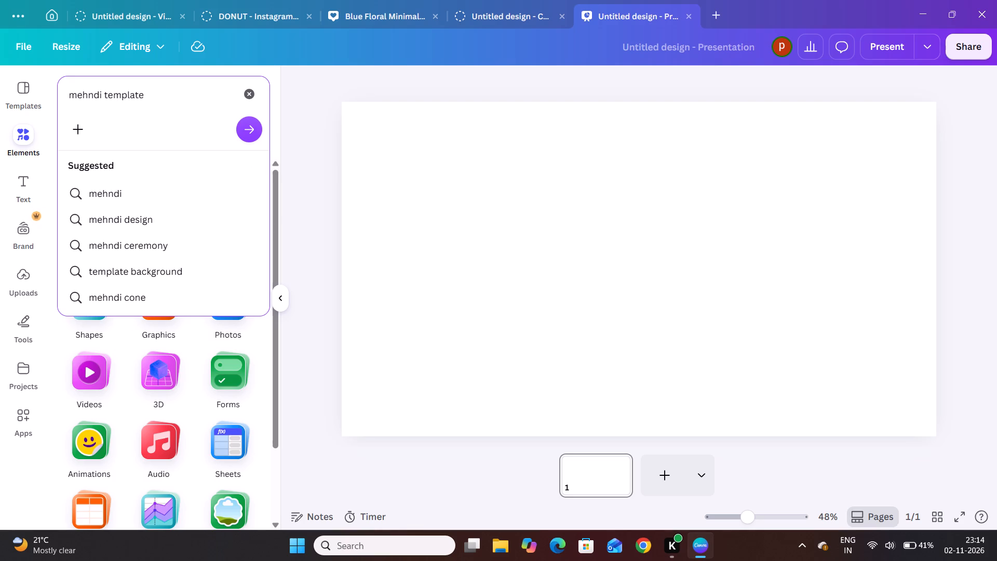
key(Return)
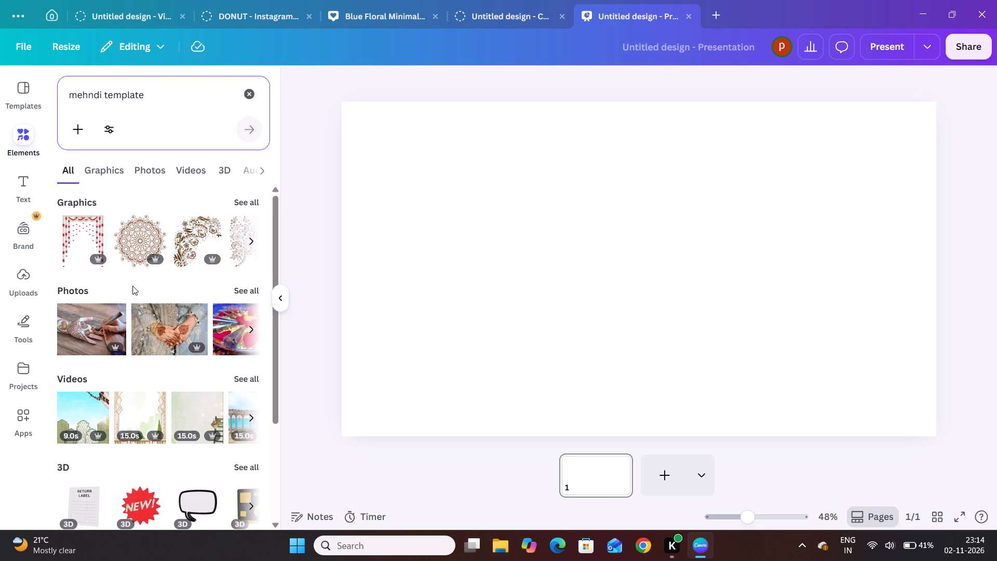
scroll(145, 332, down, 3)
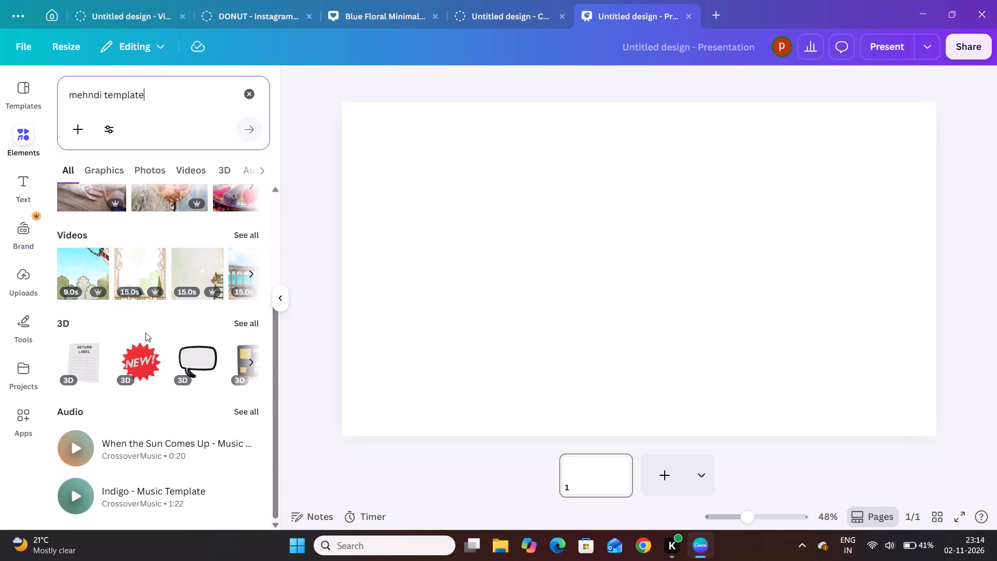
scroll(145, 332, down, 2)
scroll(145, 332, up, 4)
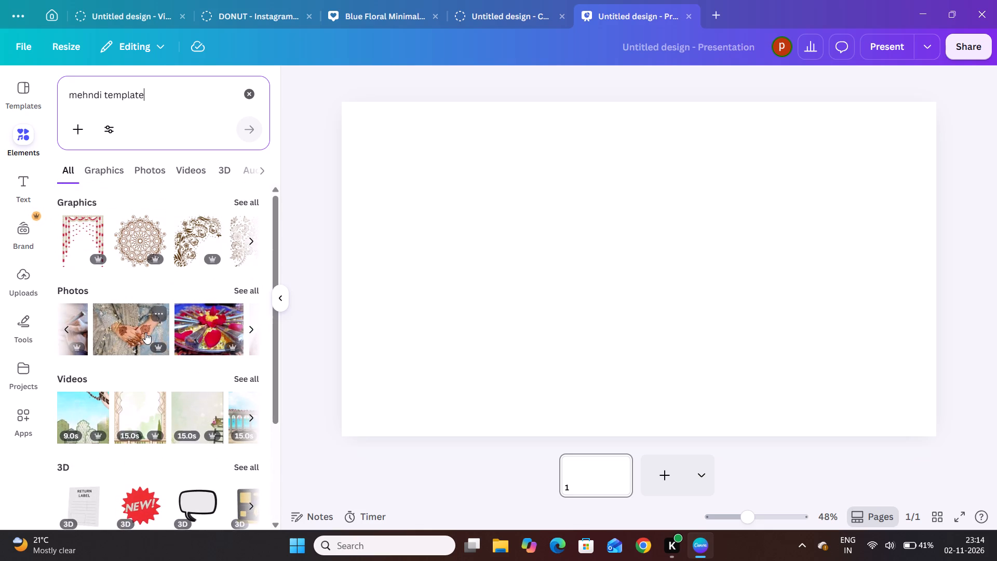
click(249, 198)
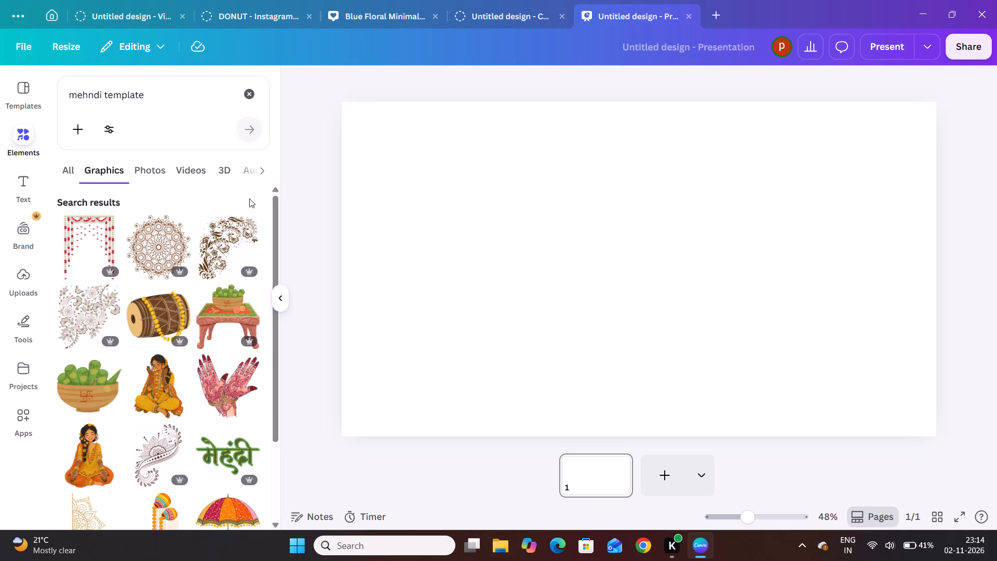
Browse the mehndi graphics results for artwork suited to the design.
scroll(128, 371, down, 1)
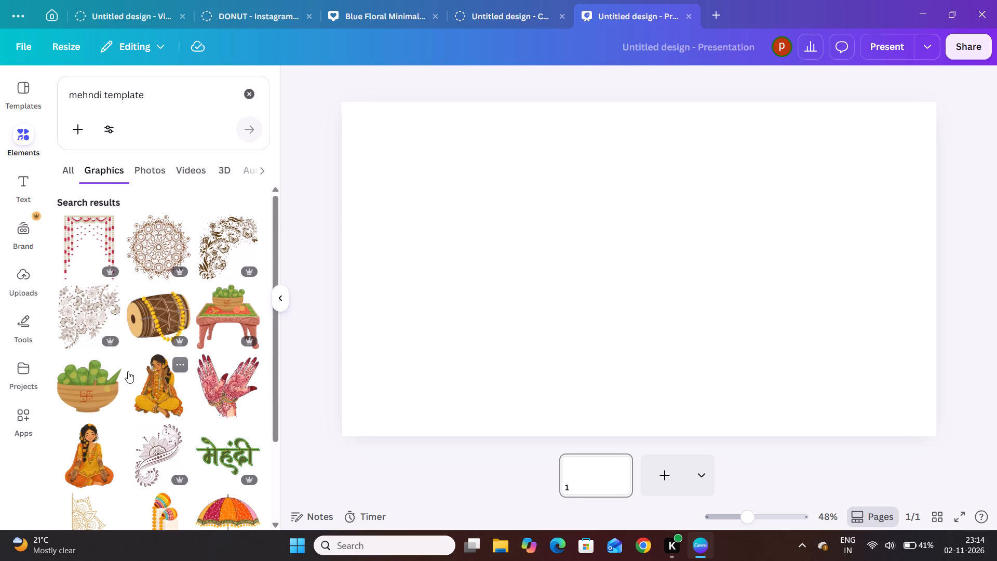
scroll(128, 371, down, 3)
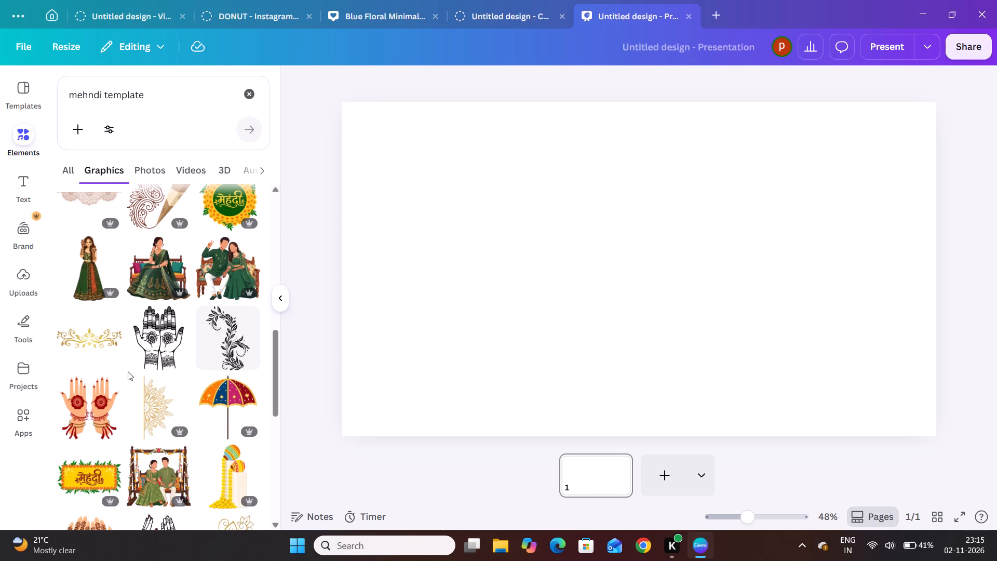
scroll(128, 371, up, 5)
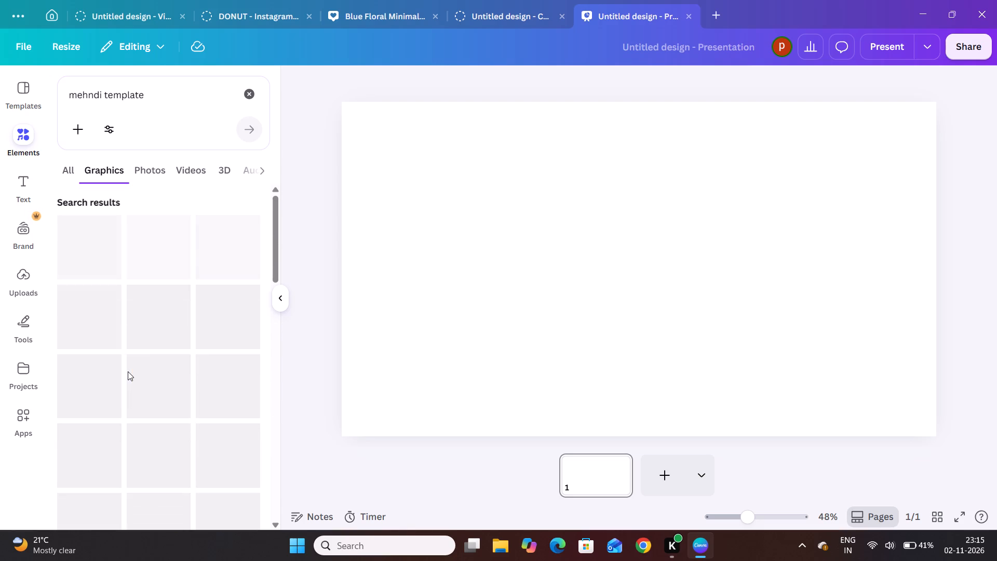
scroll(128, 371, up, 1)
scroll(128, 371, down, 1)
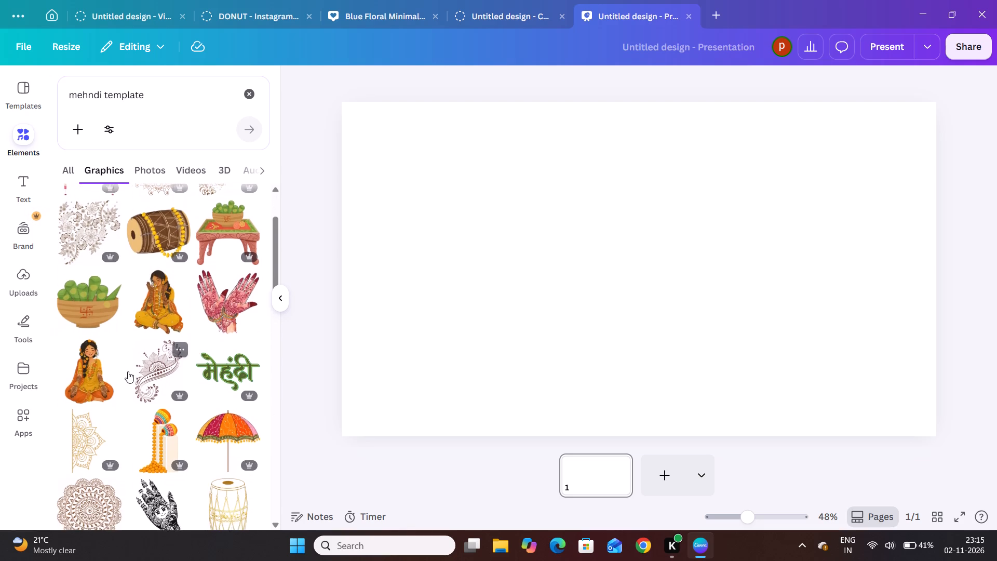
scroll(128, 371, down, 2)
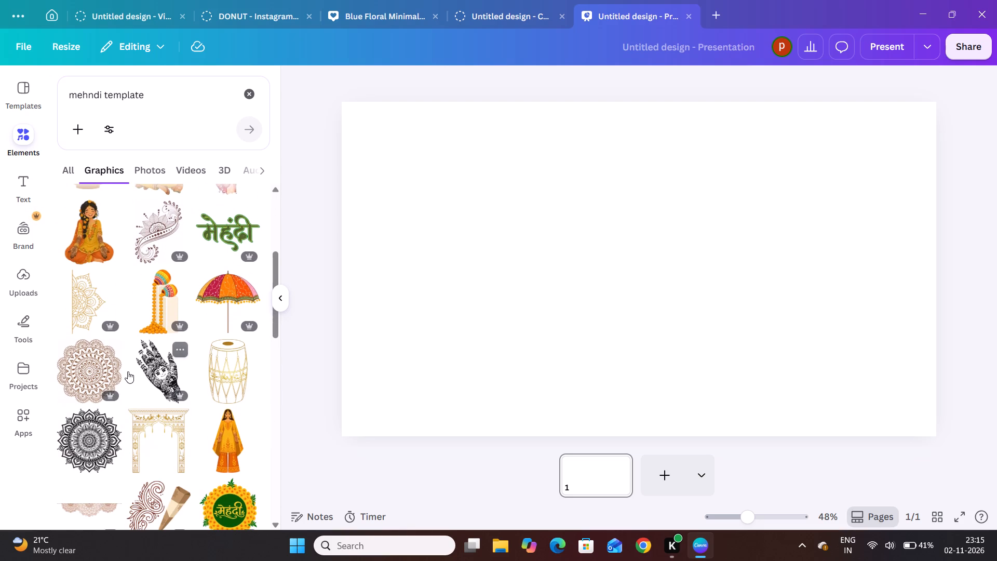
scroll(128, 371, down, 2)
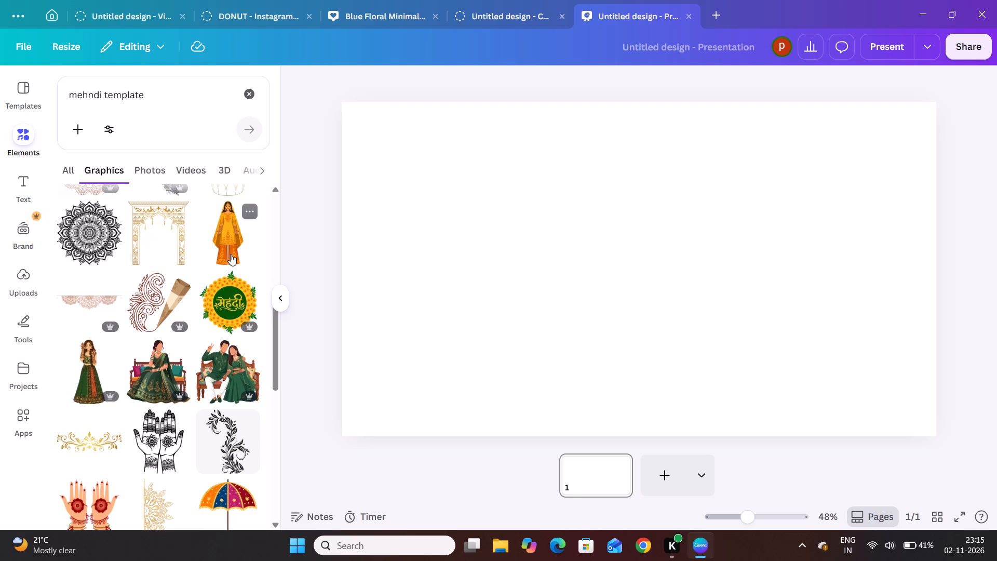
scroll(273, 230, up, 6)
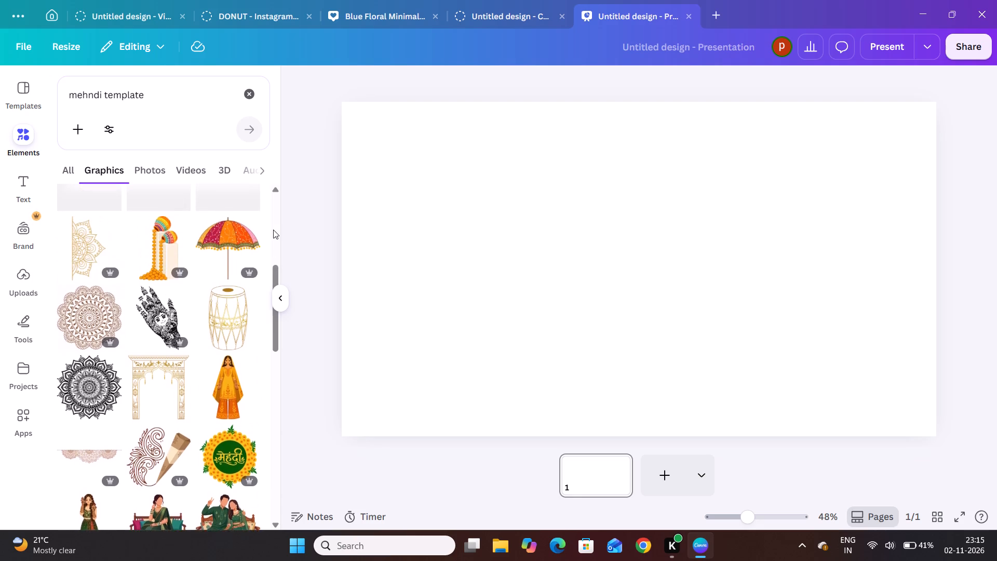
scroll(273, 230, up, 17)
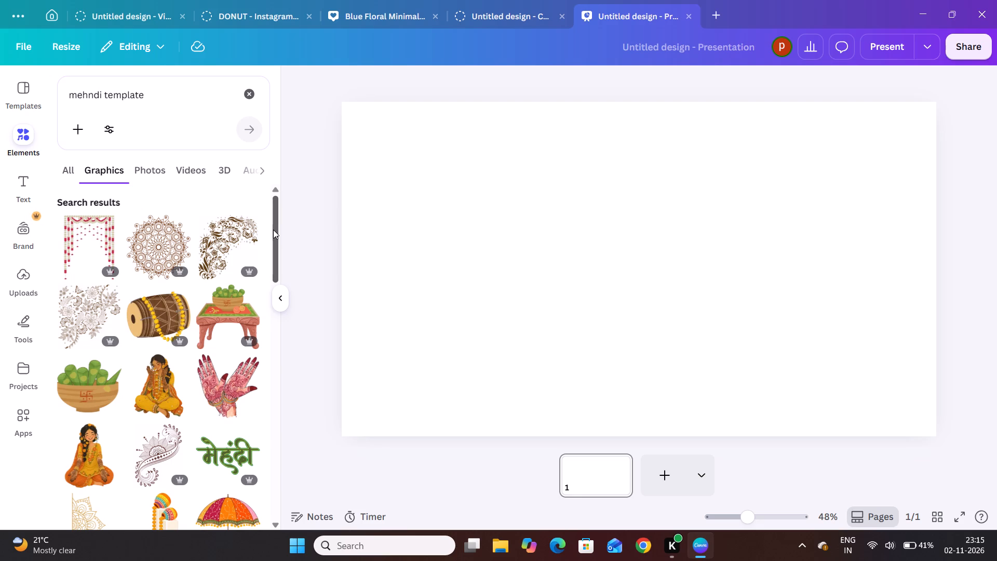
Go back to the home page and search the presentation templates for "poster".
click(52, 9)
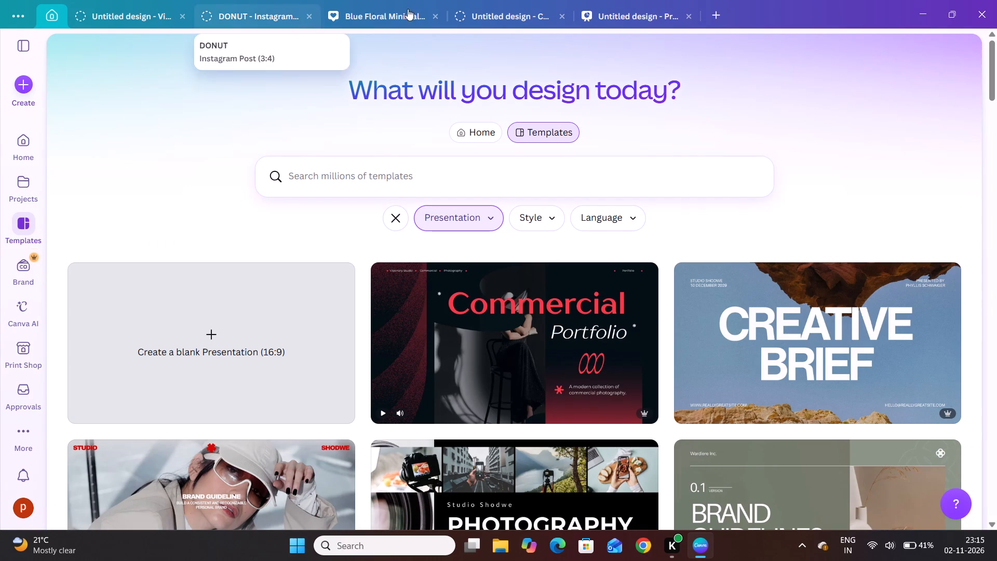
click(353, 177)
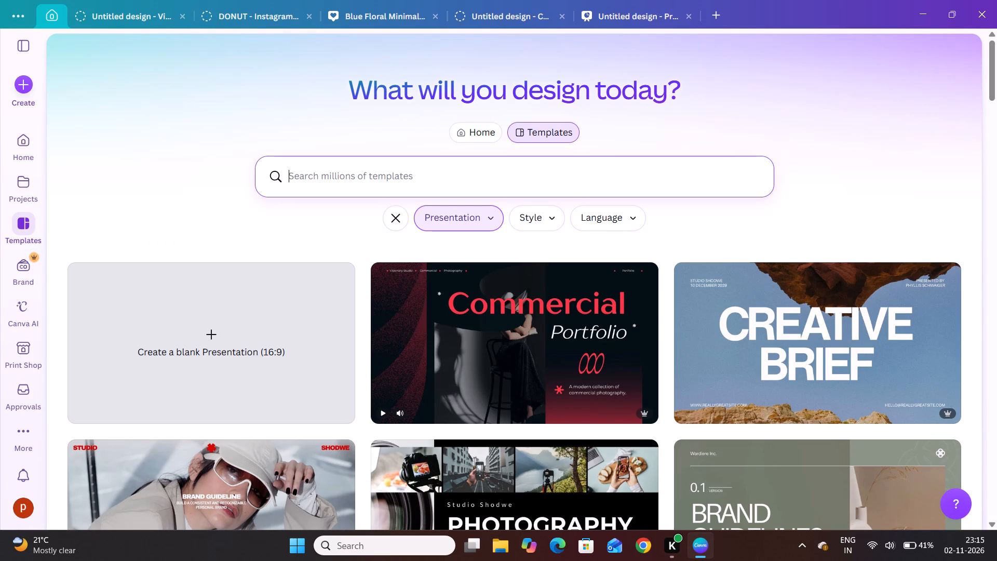
text(poster)
key(Return)
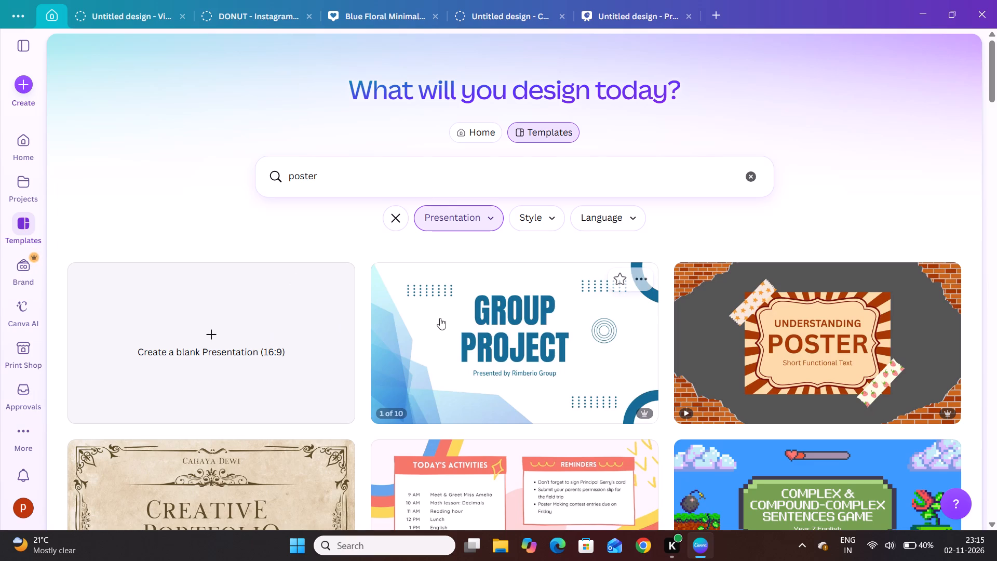
Examine the presentation templates found for "poster" for a suitable layout.
scroll(540, 330, down, 3)
scroll(540, 330, up, 1)
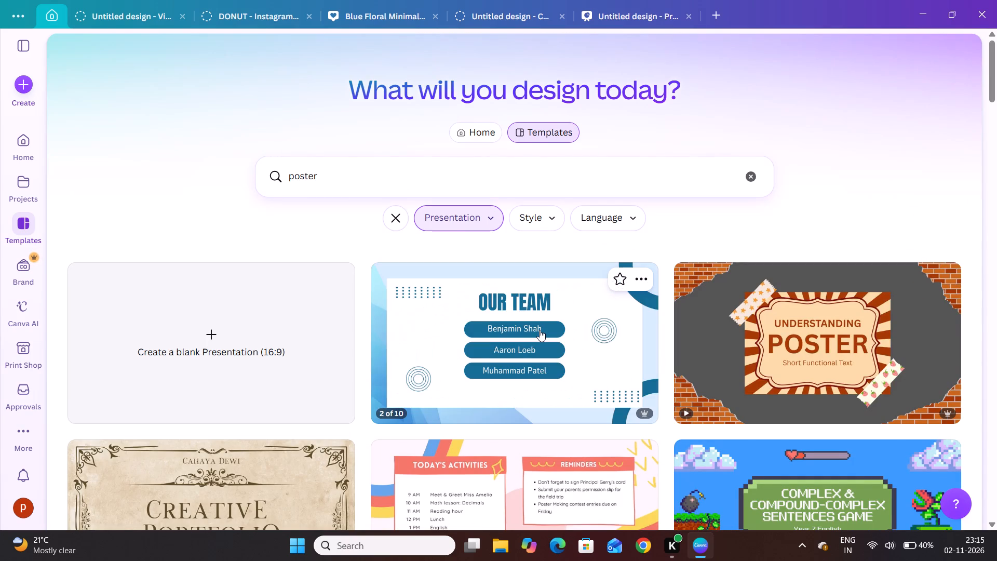
scroll(540, 330, down, 5)
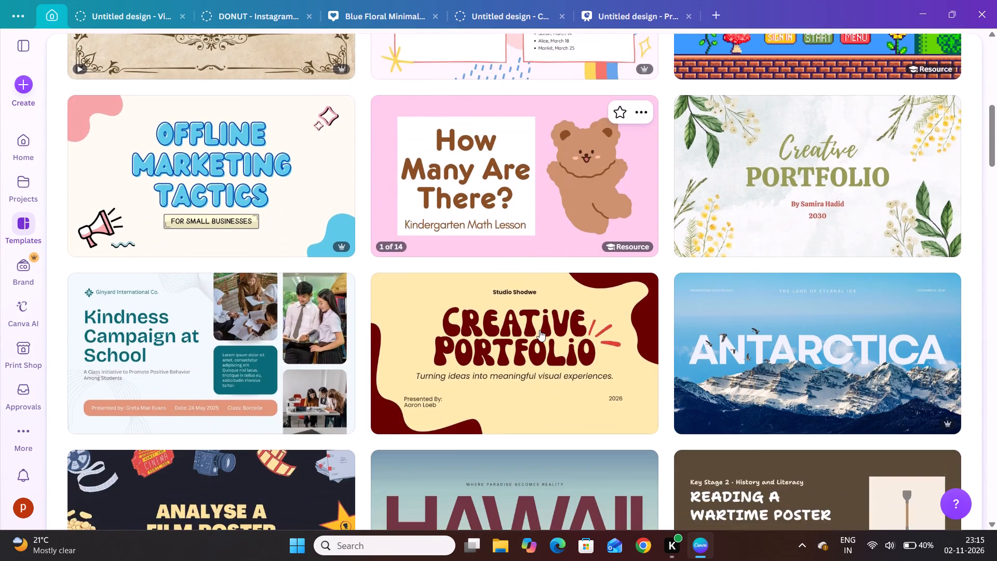
scroll(540, 330, down, 1)
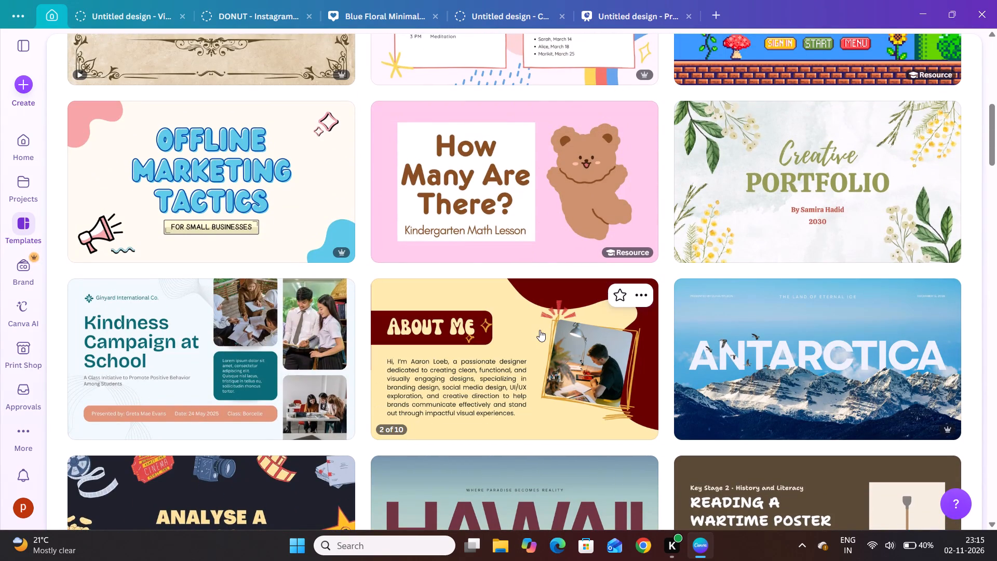
scroll(540, 330, up, 9)
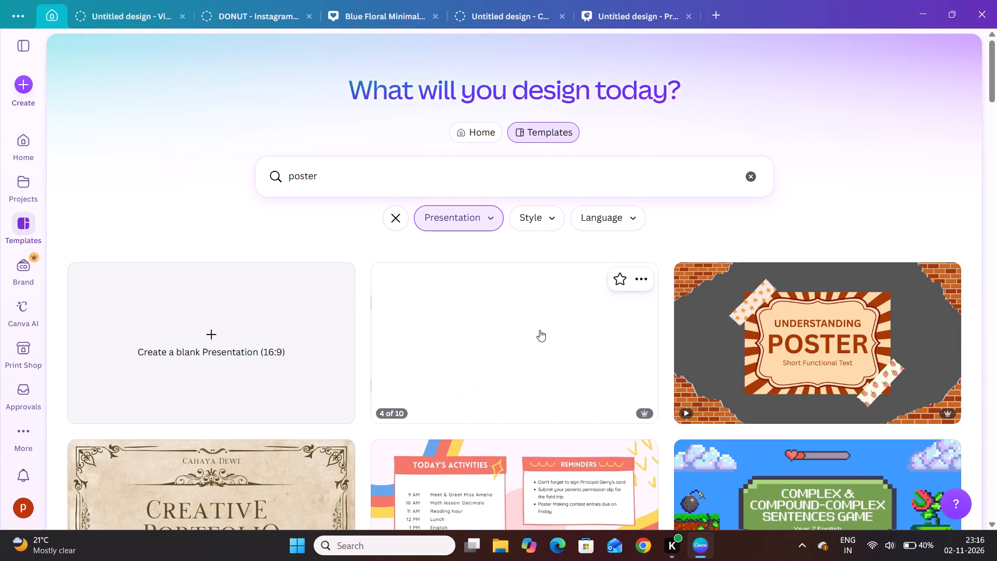
scroll(540, 330, down, 2)
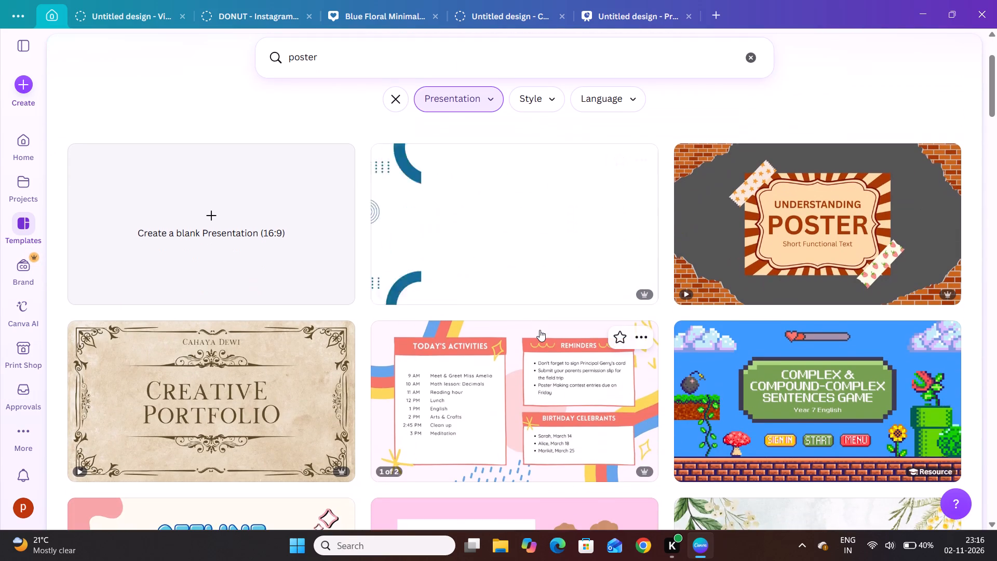
scroll(540, 330, down, 1)
scroll(540, 330, up, 2)
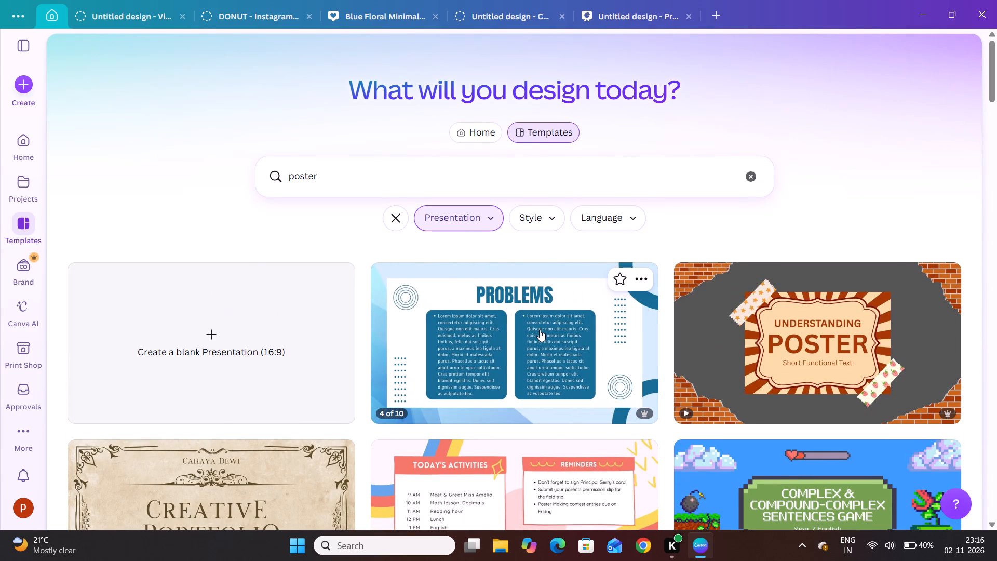
scroll(540, 330, up, 1)
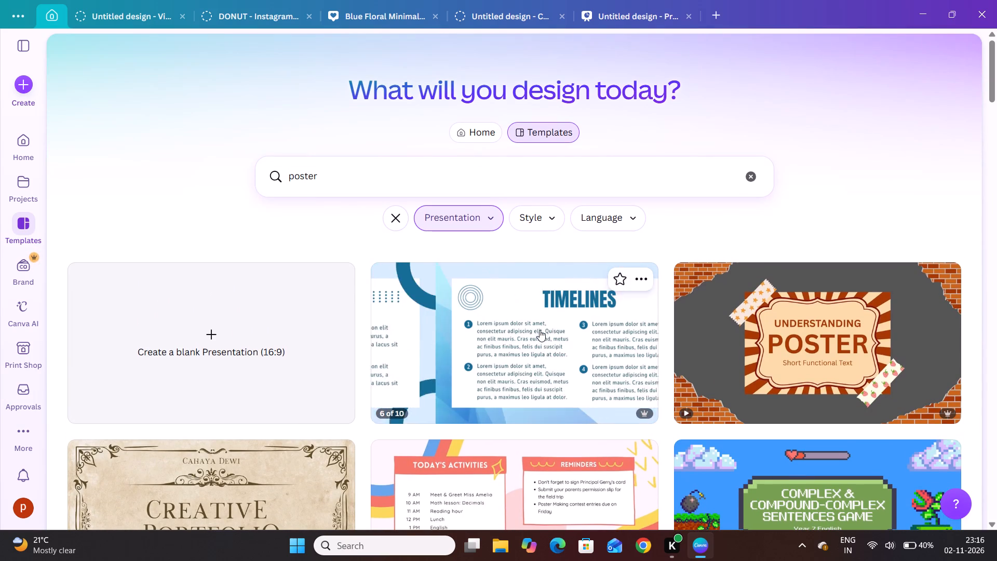
Clear the Presentation category filter and rerun the template search for "poster".
click(396, 217)
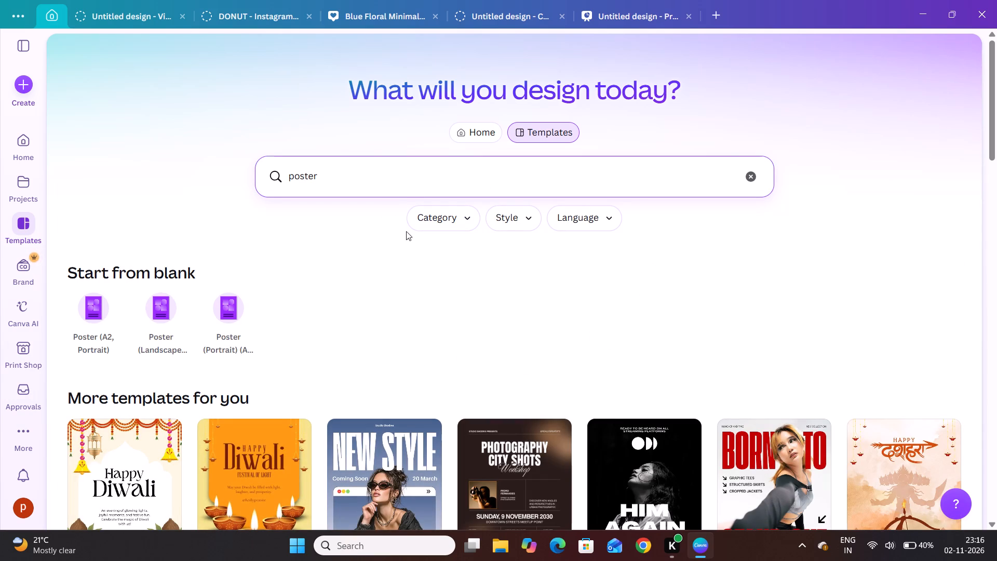
click(369, 171)
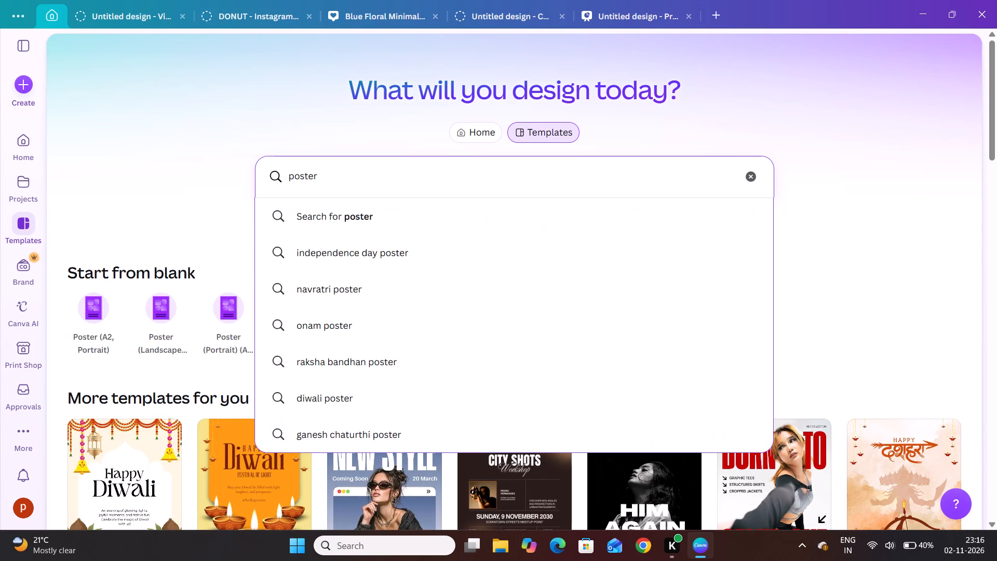
click(344, 217)
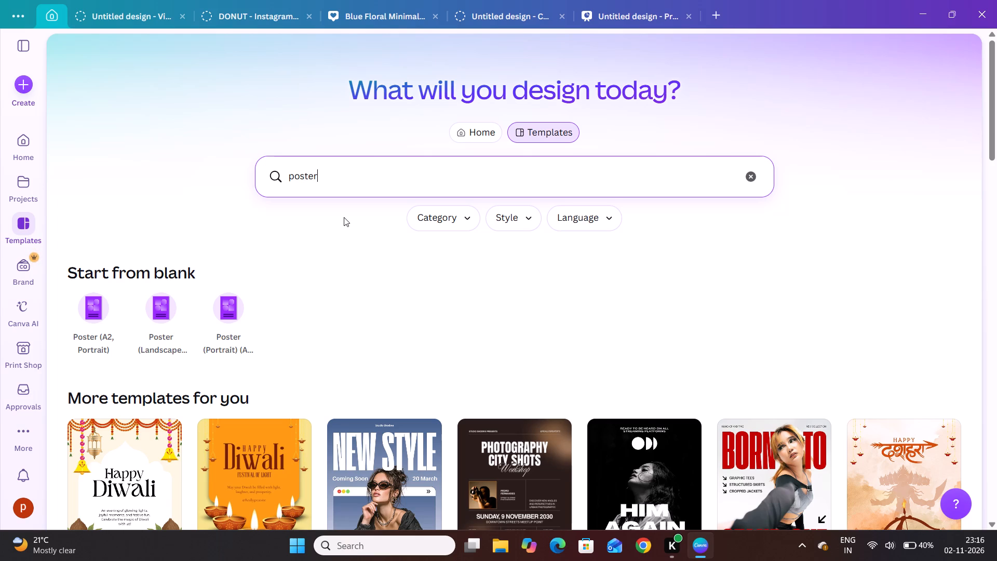
Look through the poster templates and start a blank Poster (Portrait) design of 42 × 59.4 cm.
scroll(387, 303, down, 4)
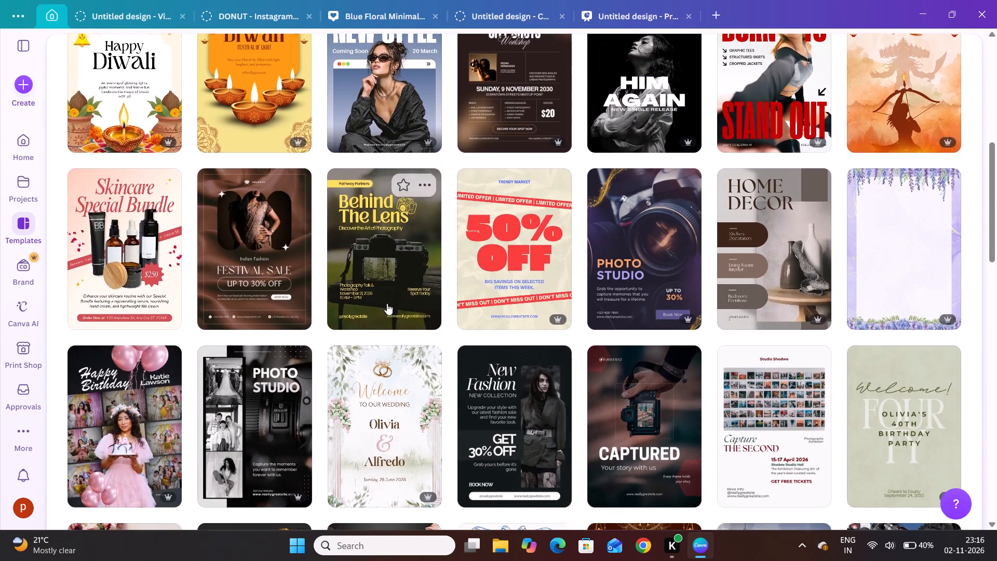
scroll(387, 303, down, 4)
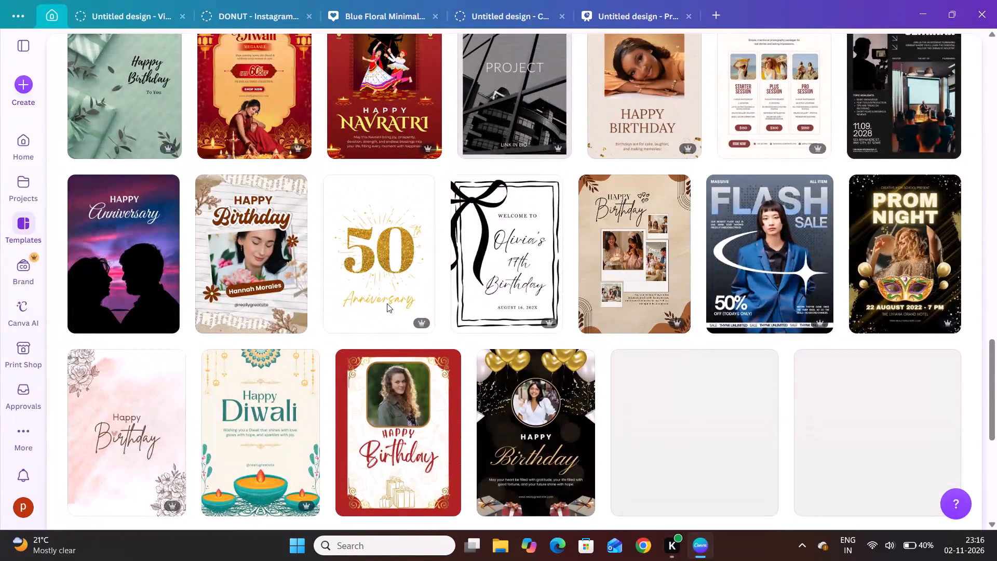
scroll(387, 303, down, 2)
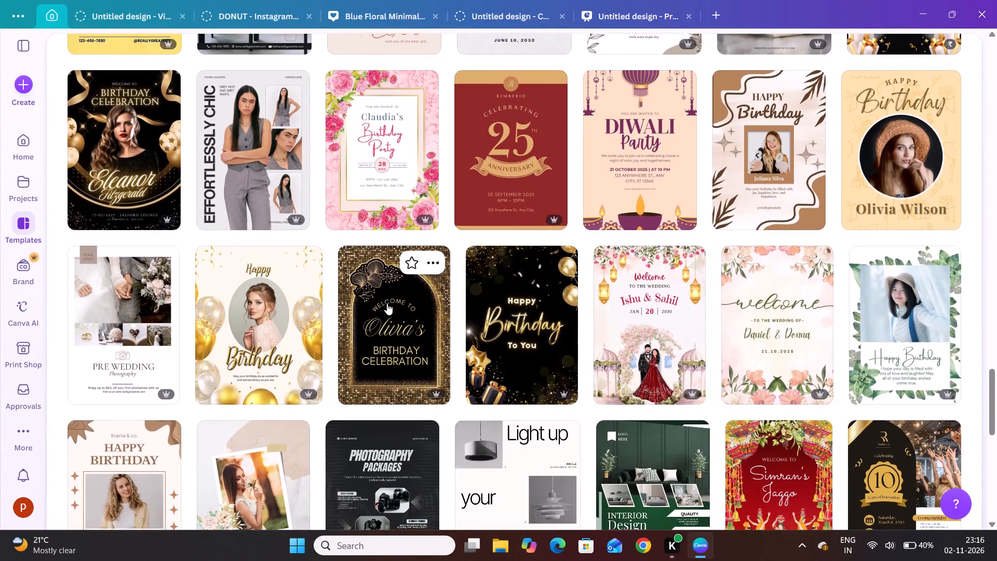
scroll(387, 303, up, 13)
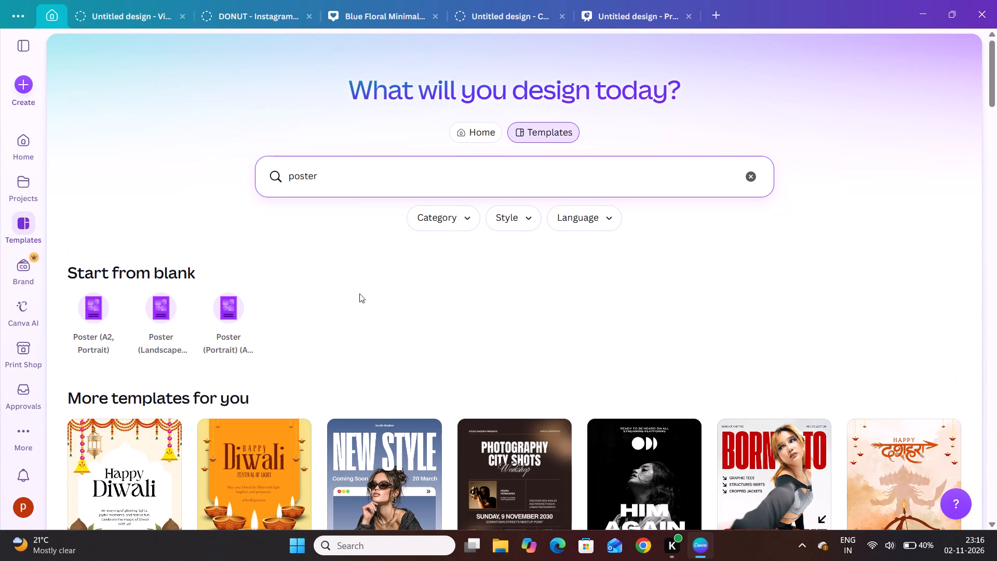
scroll(364, 300, up, 1)
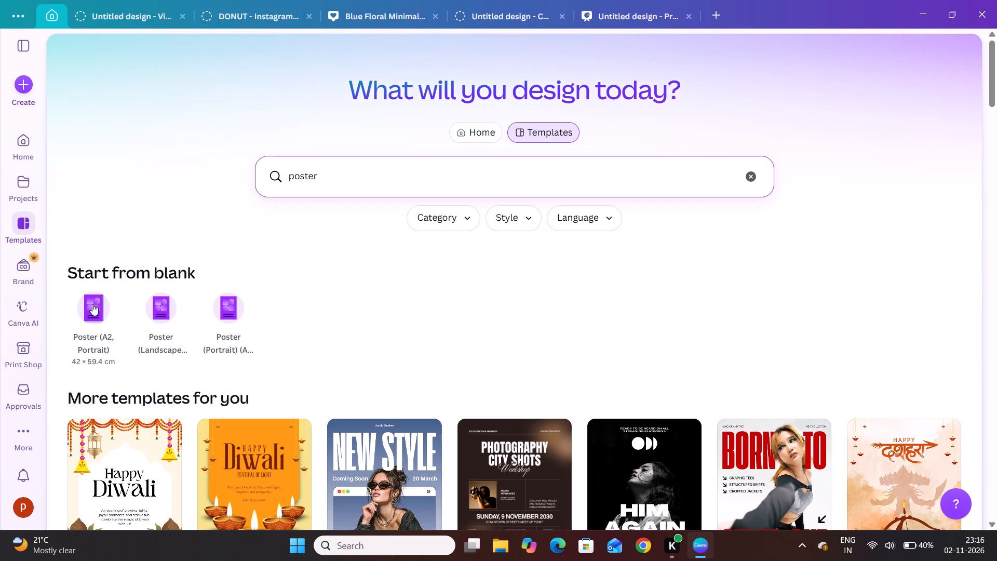
click(235, 308)
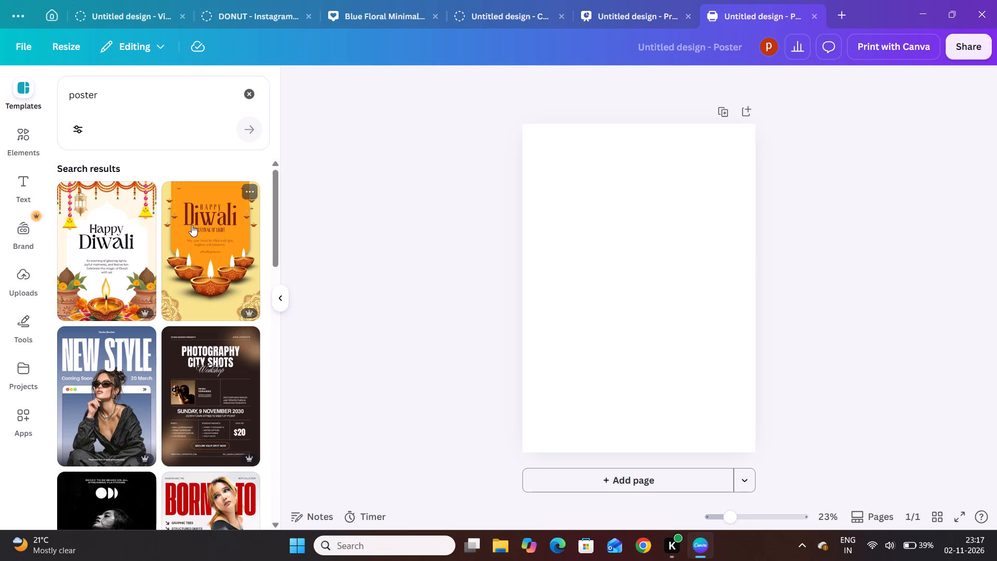
Search the element photos for "table" and add the picture of a wooden tabletop against a dark chalkboard background.
click(17, 130)
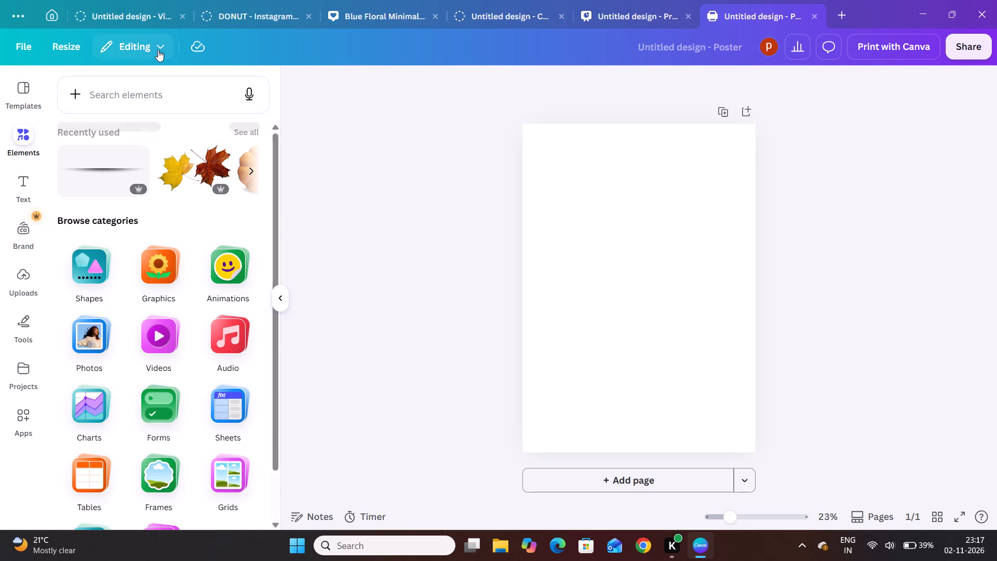
click(110, 91)
text(ta)
text(ble)
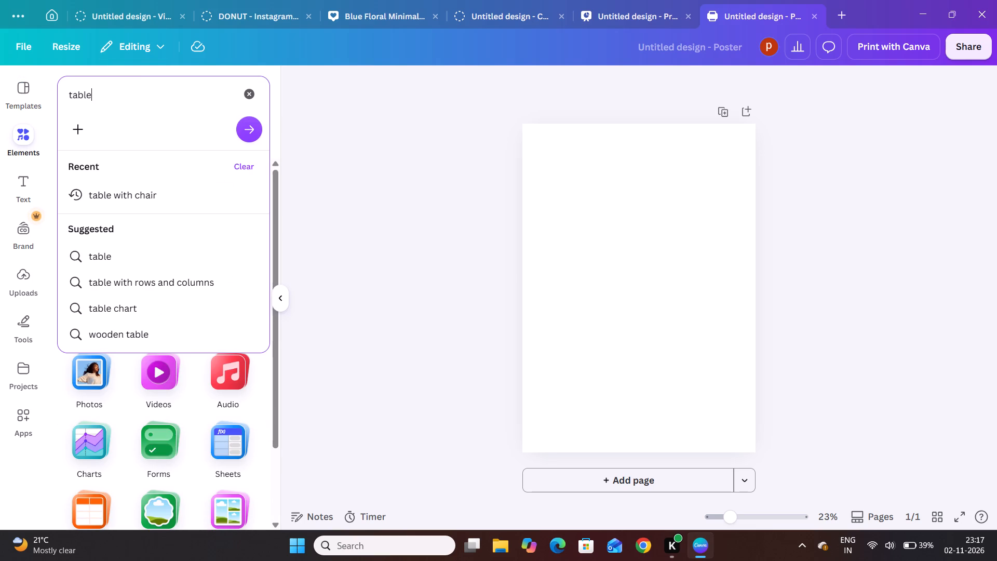
key(Return)
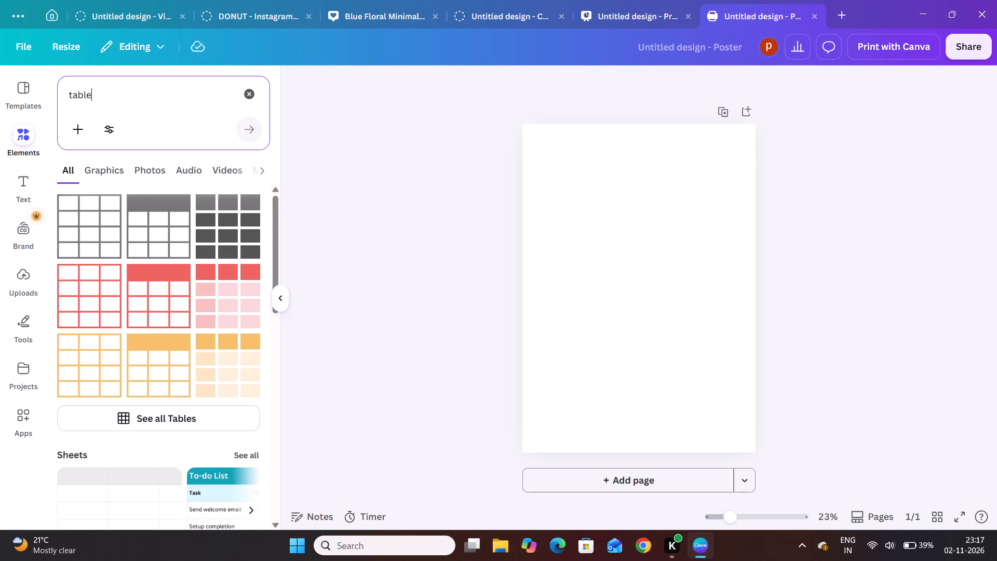
click(144, 168)
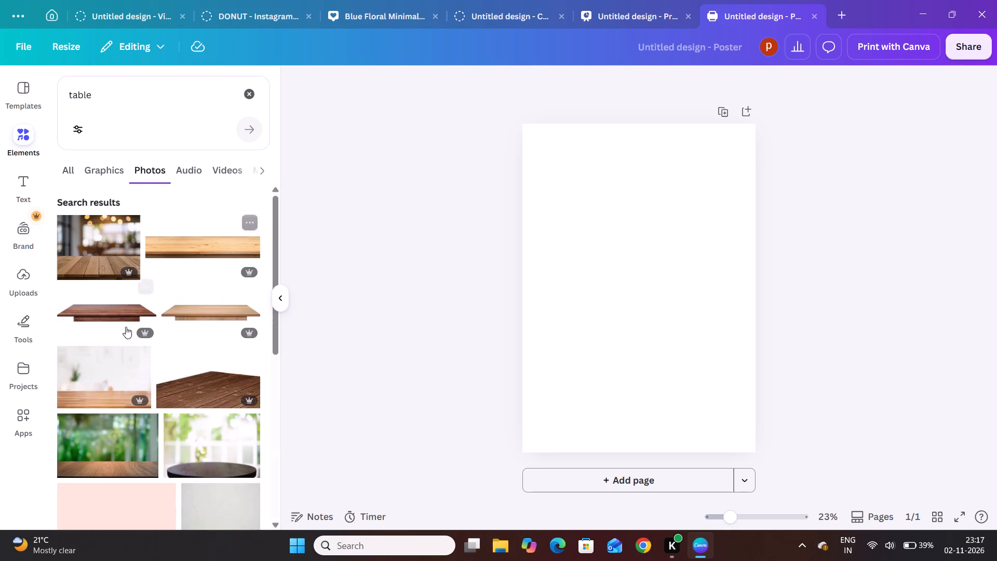
scroll(152, 366, down, 3)
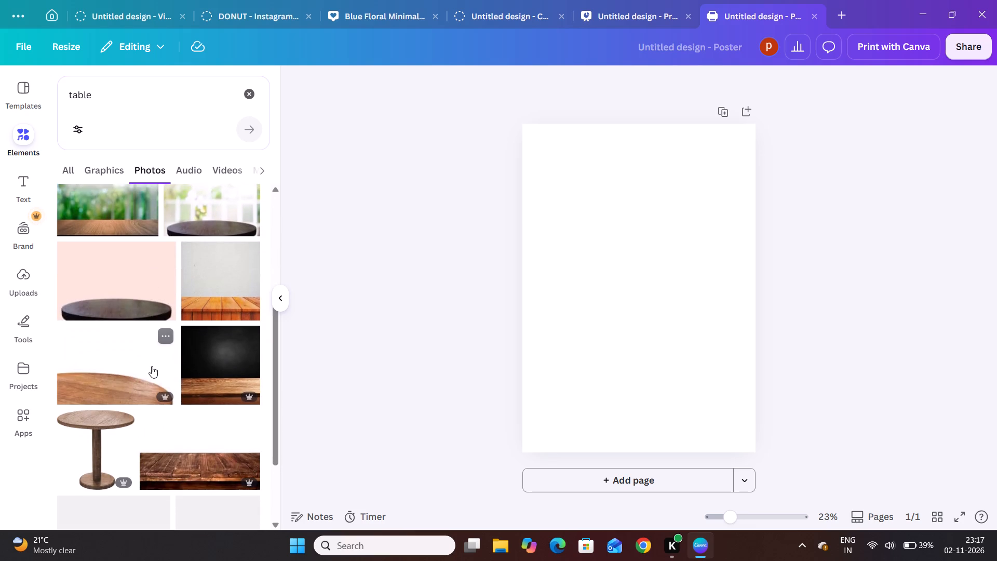
scroll(152, 366, down, 2)
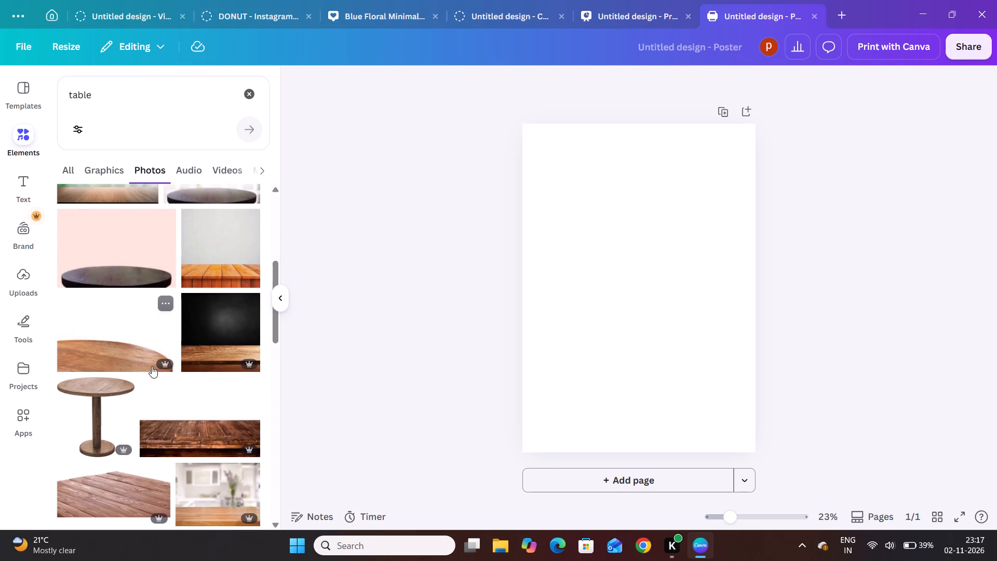
click(222, 326)
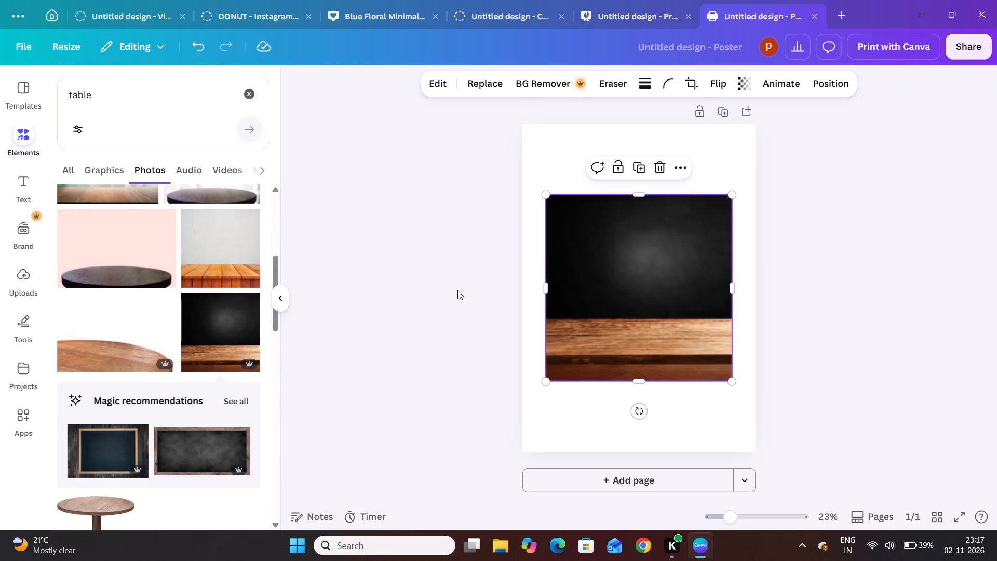
Stretch the tabletop photo on all four sides until it fills the whole poster page.
drag(641, 195, 641, 193)
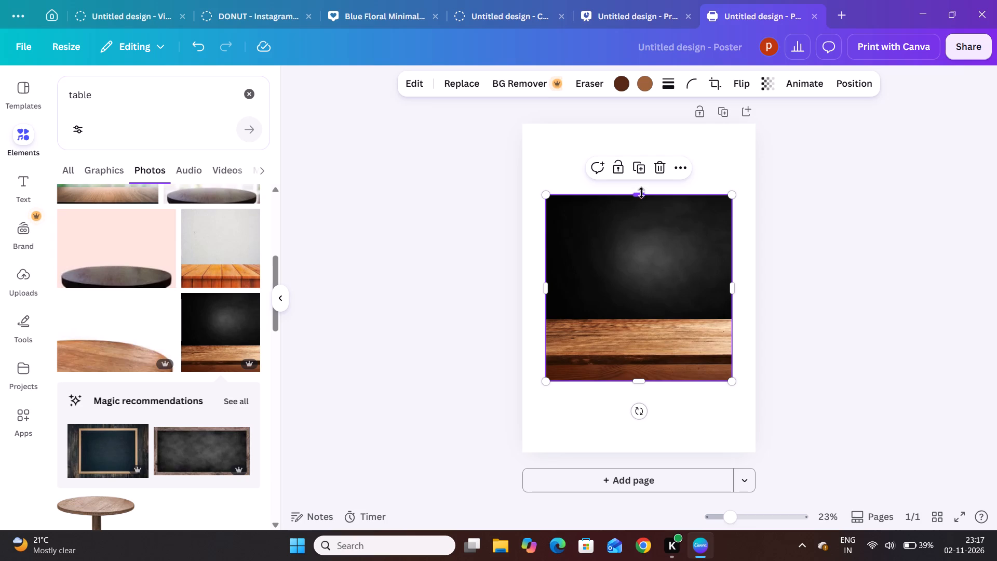
drag(641, 193, 645, 124)
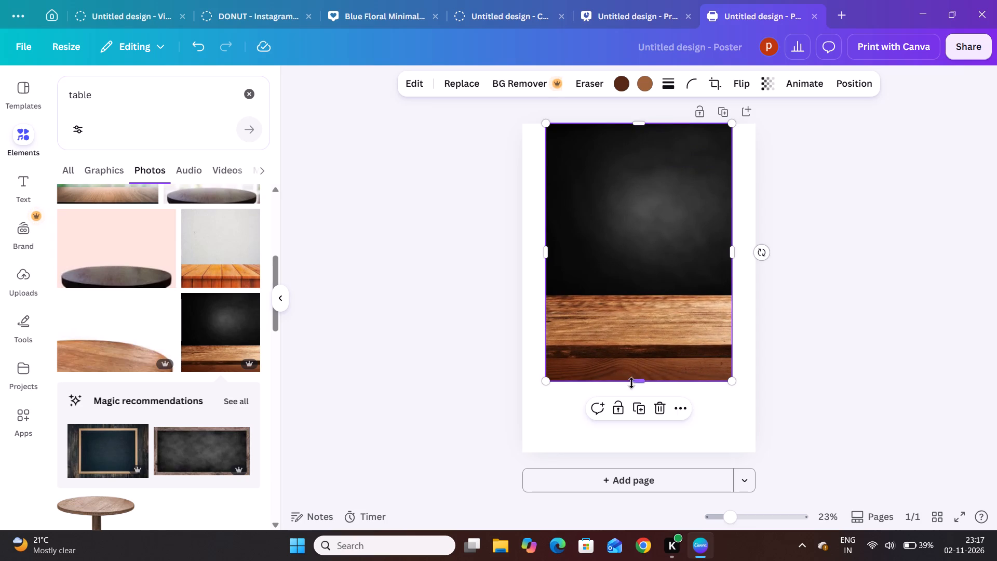
drag(641, 384, 639, 447)
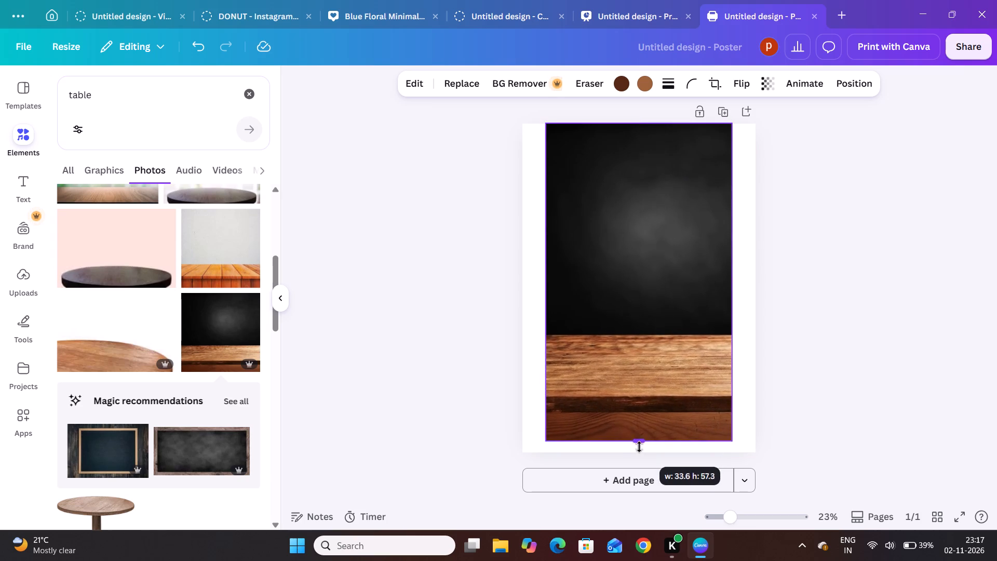
drag(639, 447, 640, 452)
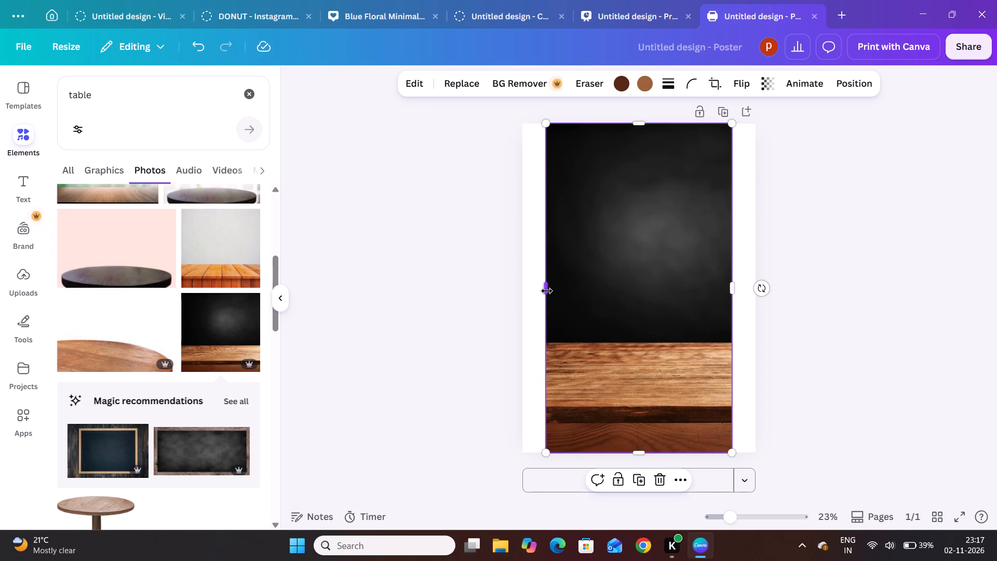
drag(546, 286, 522, 287)
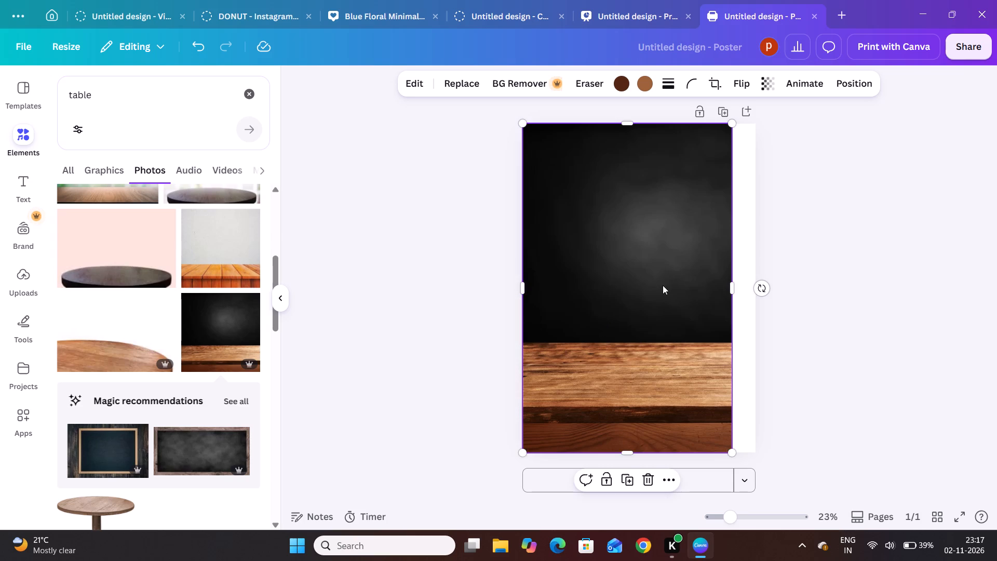
drag(731, 289, 743, 289)
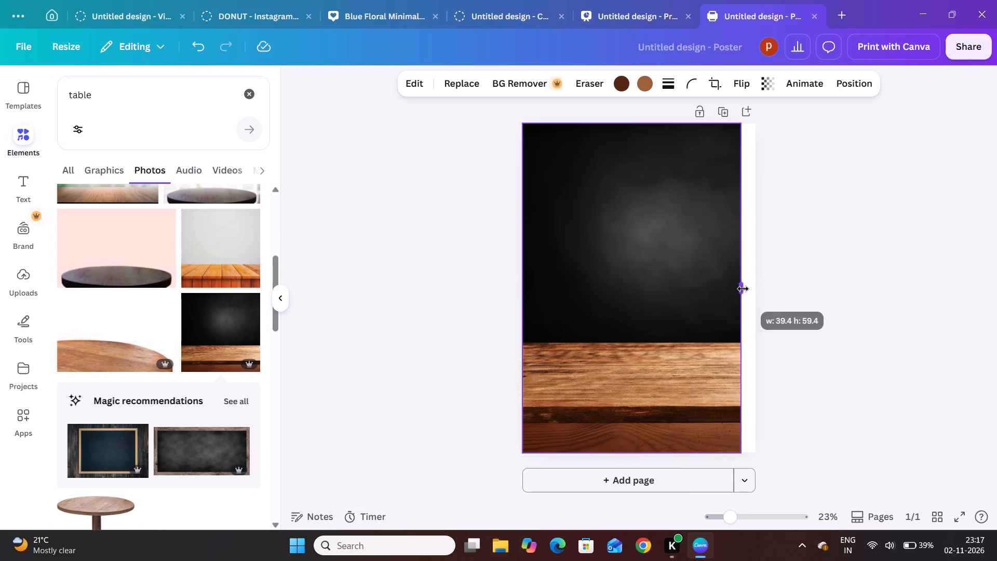
drag(743, 289, 751, 289)
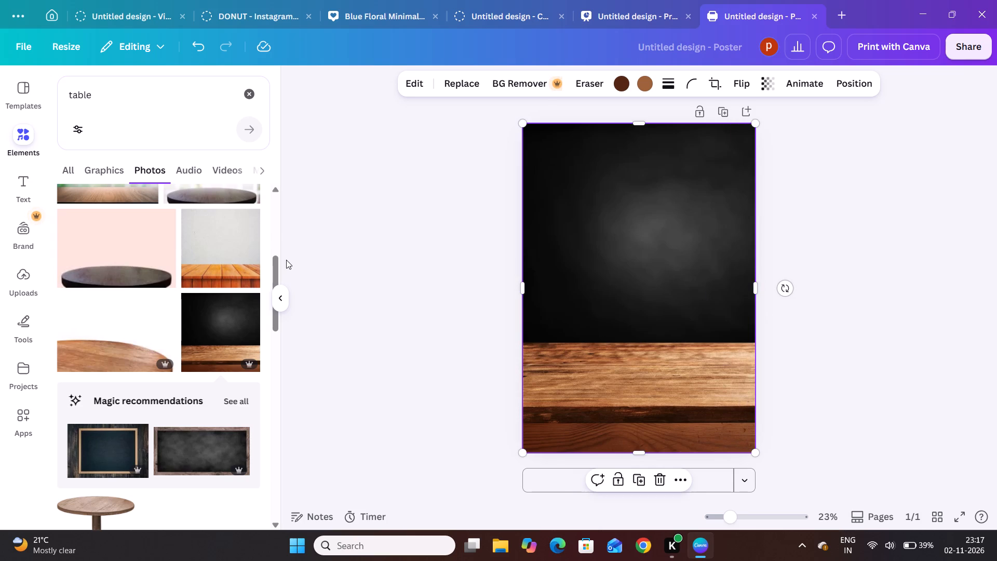
Replace the element search with "pizza" and limit the results to photos.
click(249, 95)
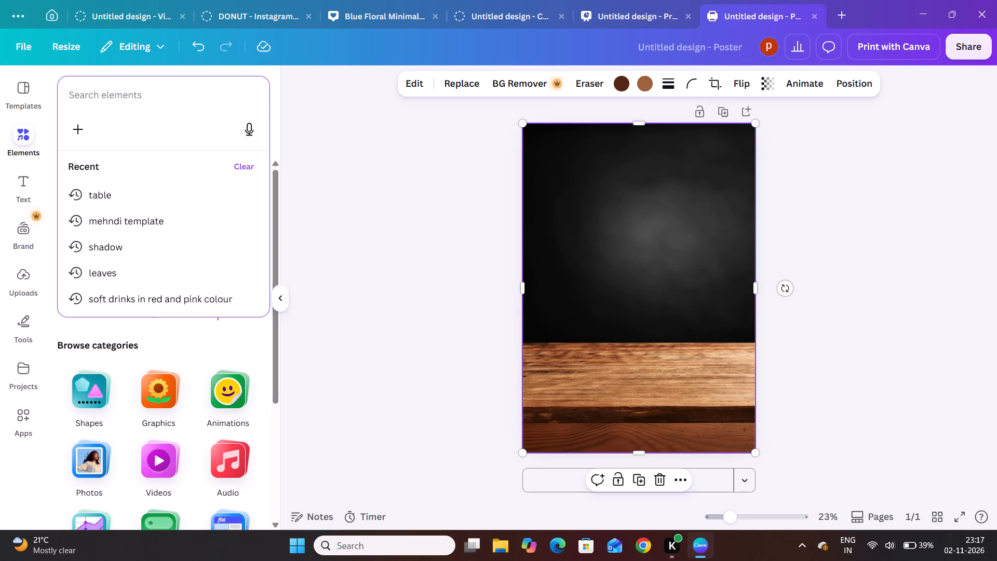
text(pizza)
key(Return)
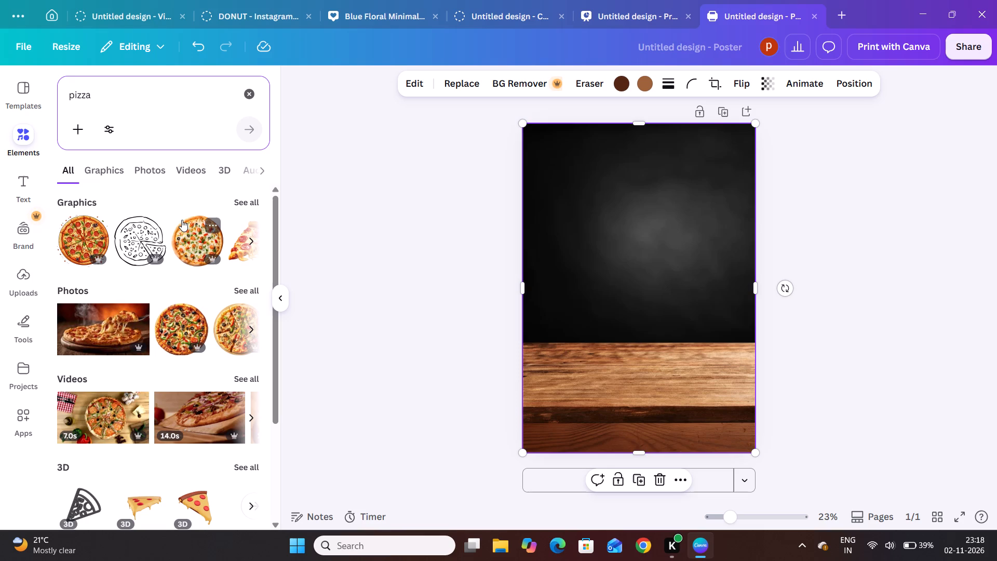
click(150, 165)
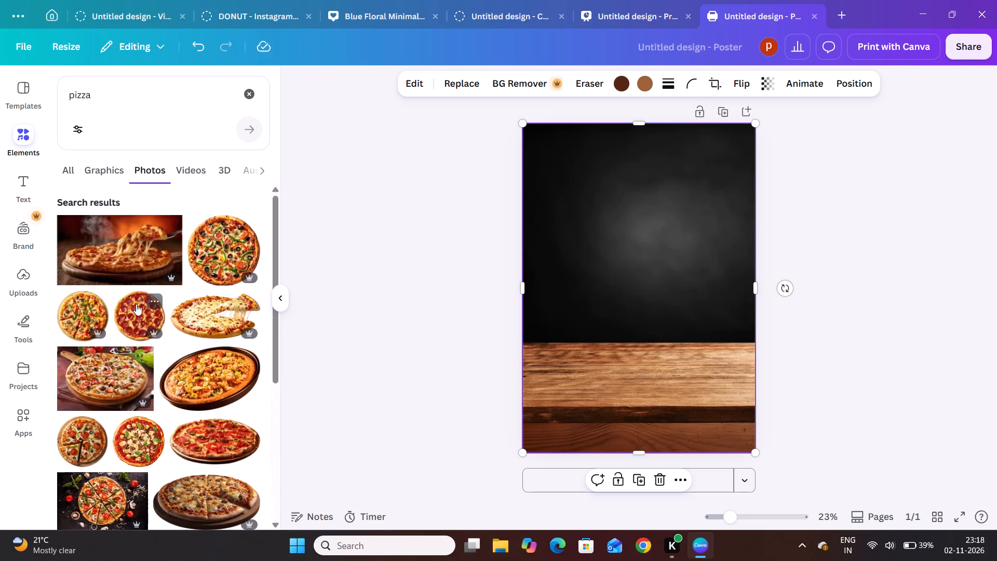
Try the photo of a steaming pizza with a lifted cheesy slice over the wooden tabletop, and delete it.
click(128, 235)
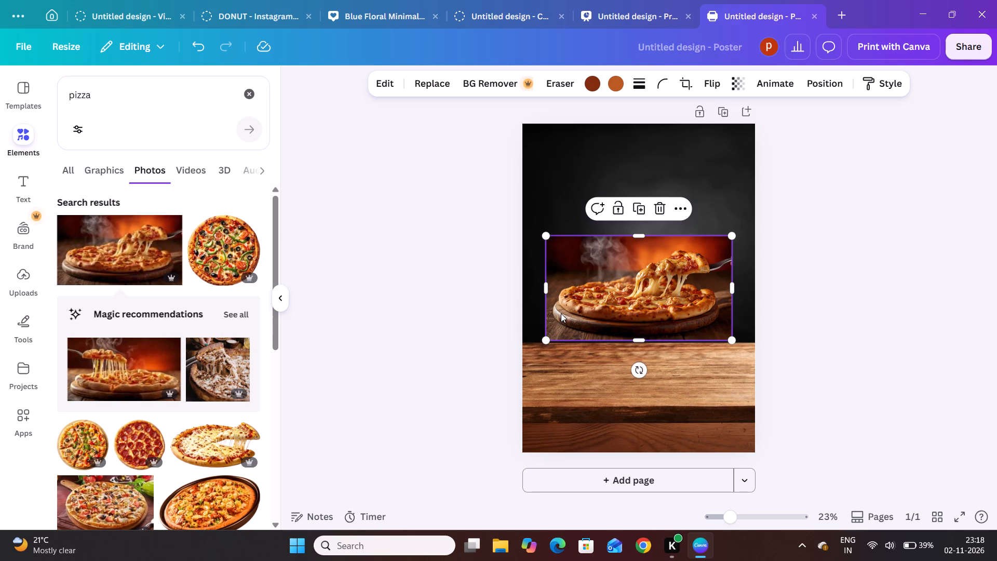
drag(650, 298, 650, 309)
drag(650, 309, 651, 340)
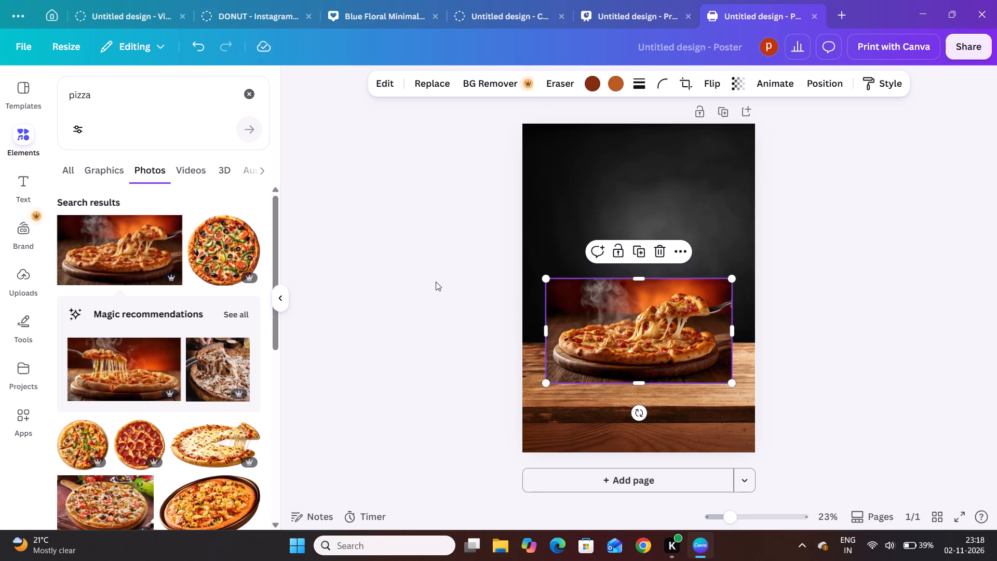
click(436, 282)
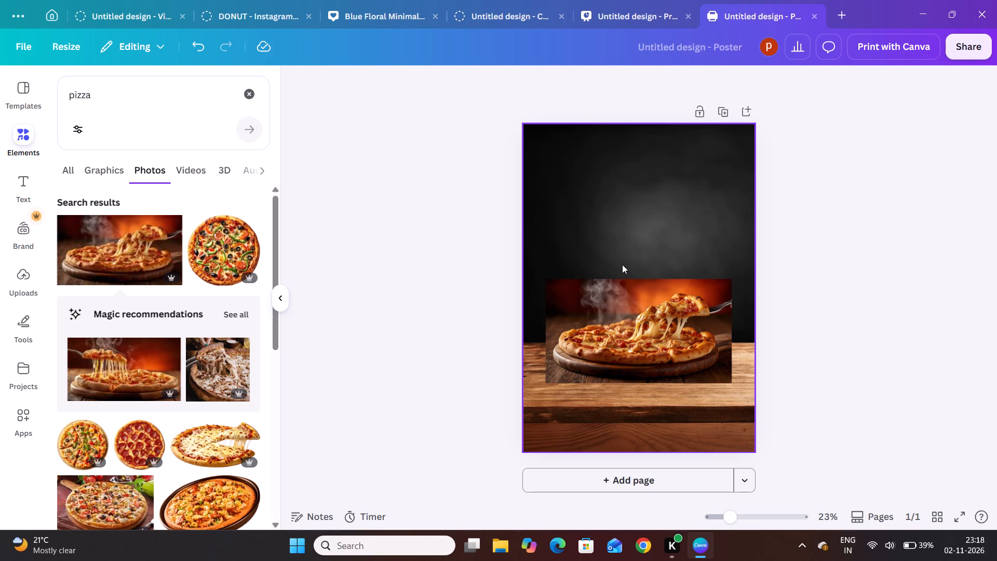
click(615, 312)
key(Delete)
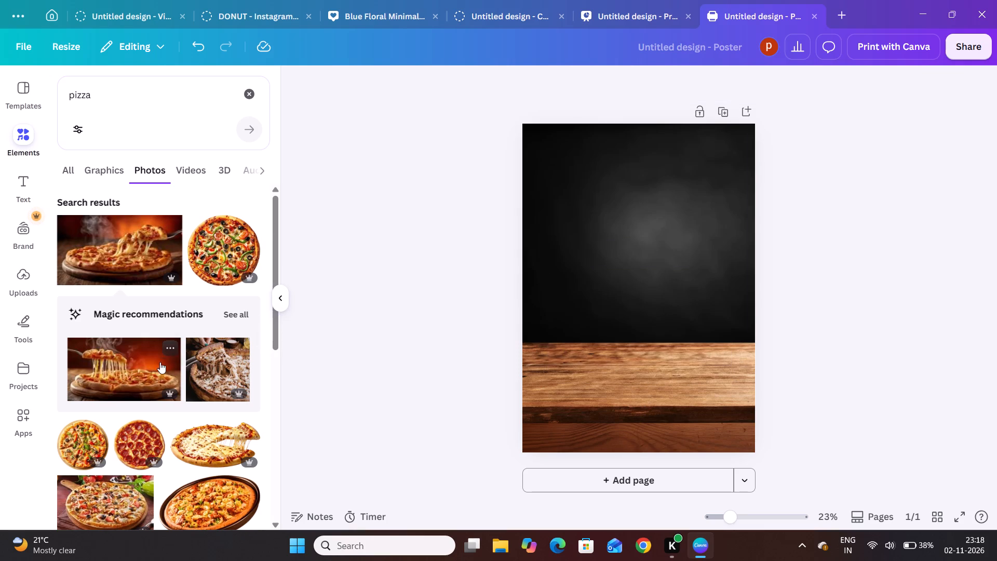
Browse the pizza photo results for a pizza that suits the wooden tabletop.
scroll(158, 365, down, 1)
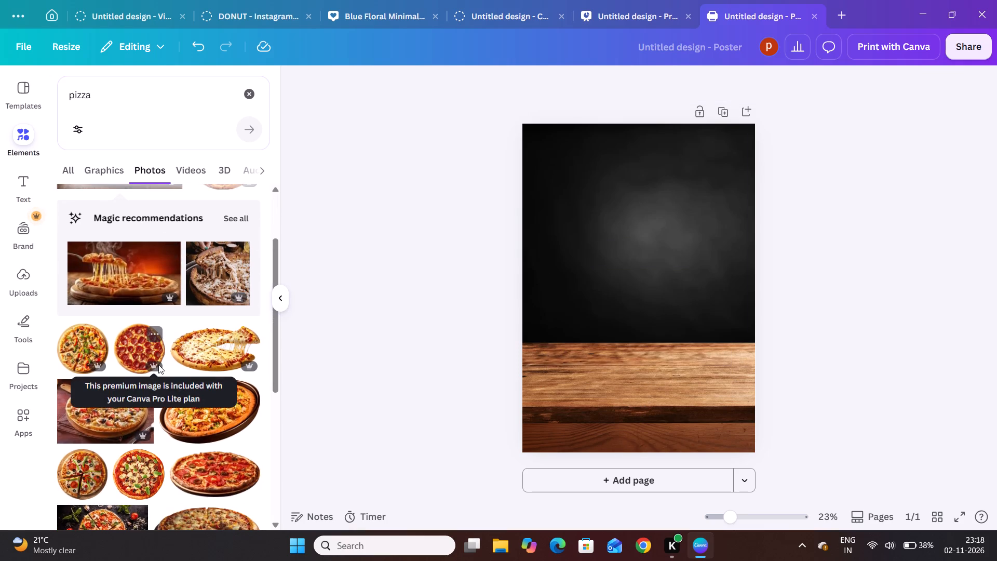
scroll(158, 365, down, 1)
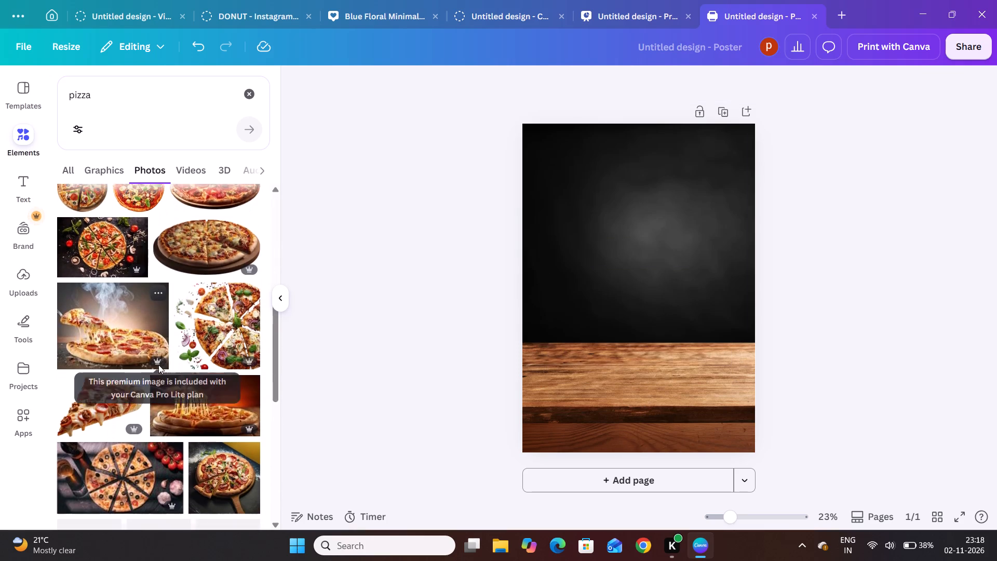
scroll(158, 365, down, 2)
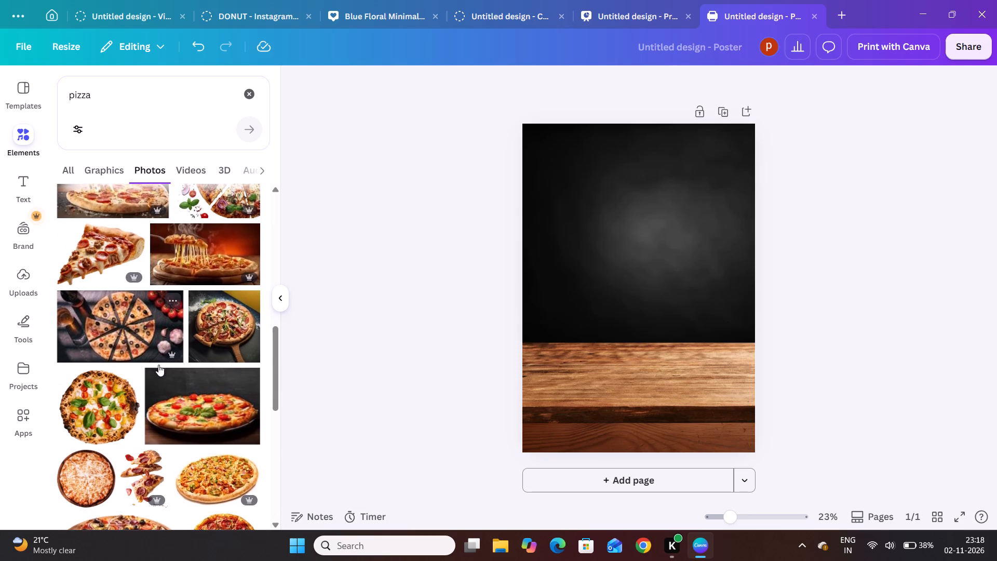
scroll(158, 365, down, 3)
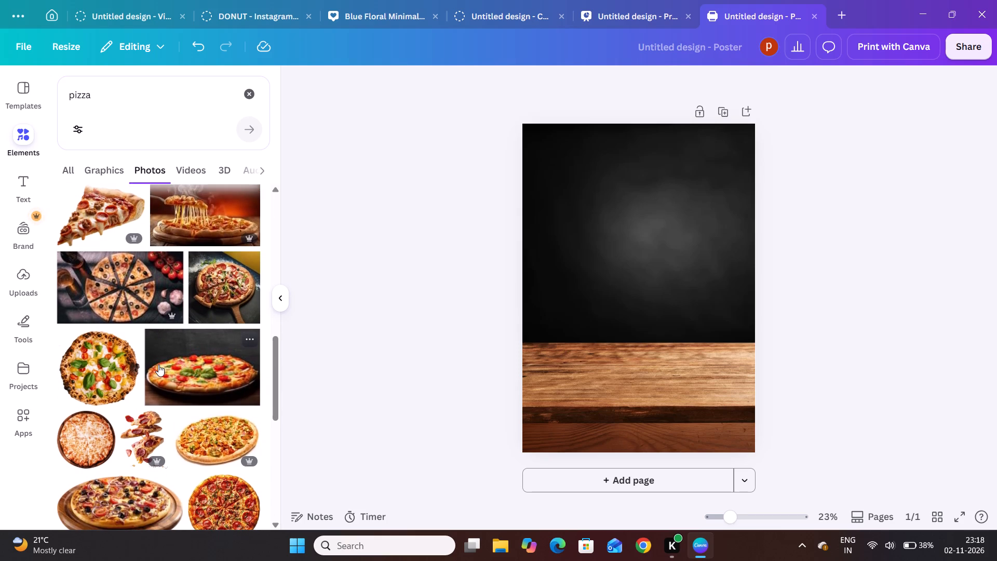
scroll(158, 365, down, 2)
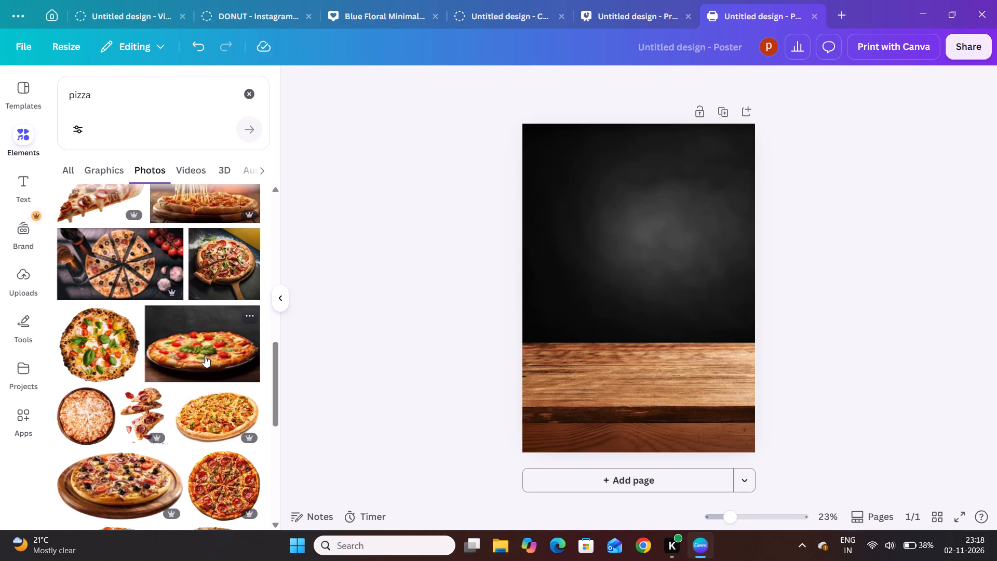
drag(205, 356, 244, 342)
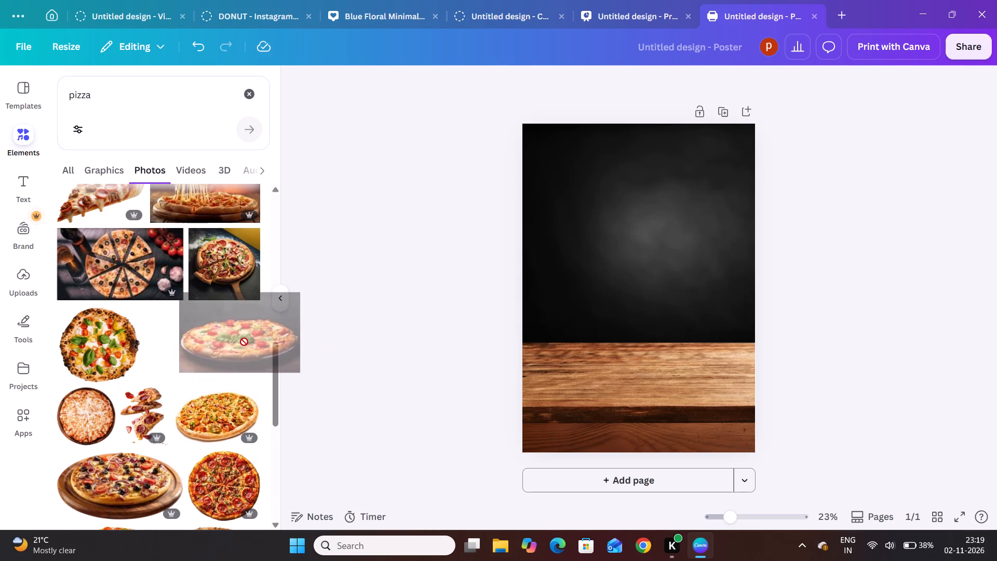
drag(244, 342, 219, 333)
scroll(182, 357, down, 2)
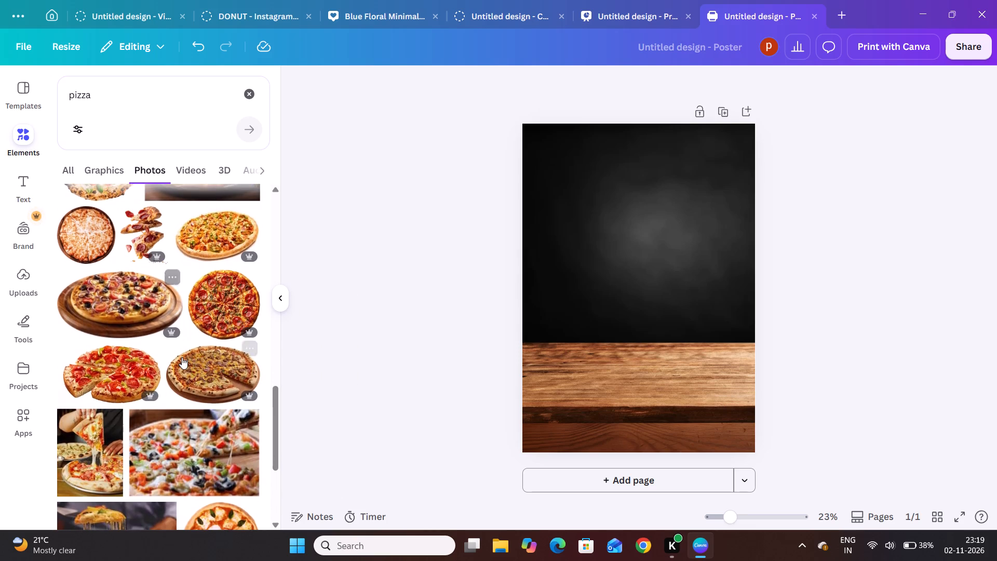
scroll(182, 357, down, 2)
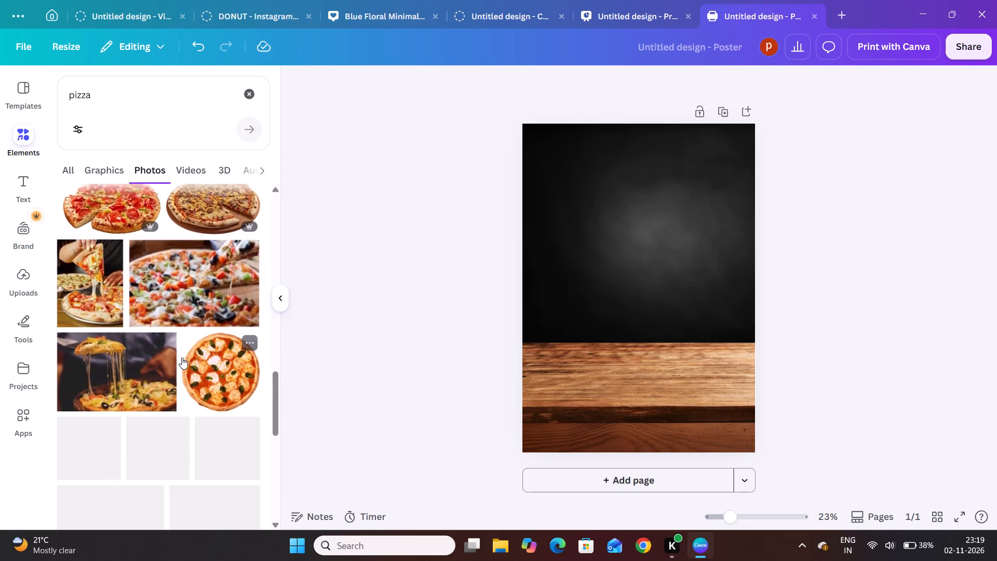
scroll(182, 357, down, 2)
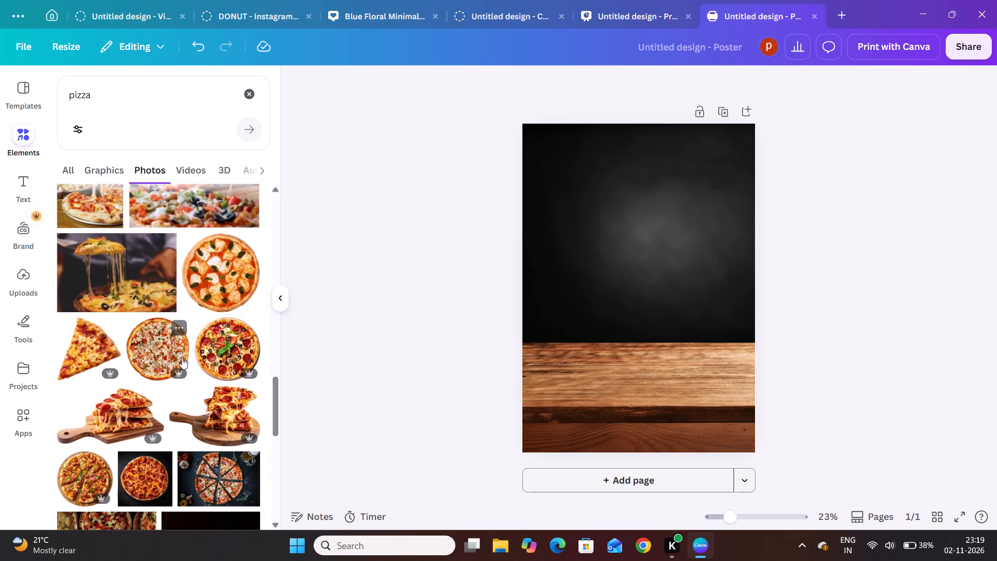
scroll(182, 357, down, 3)
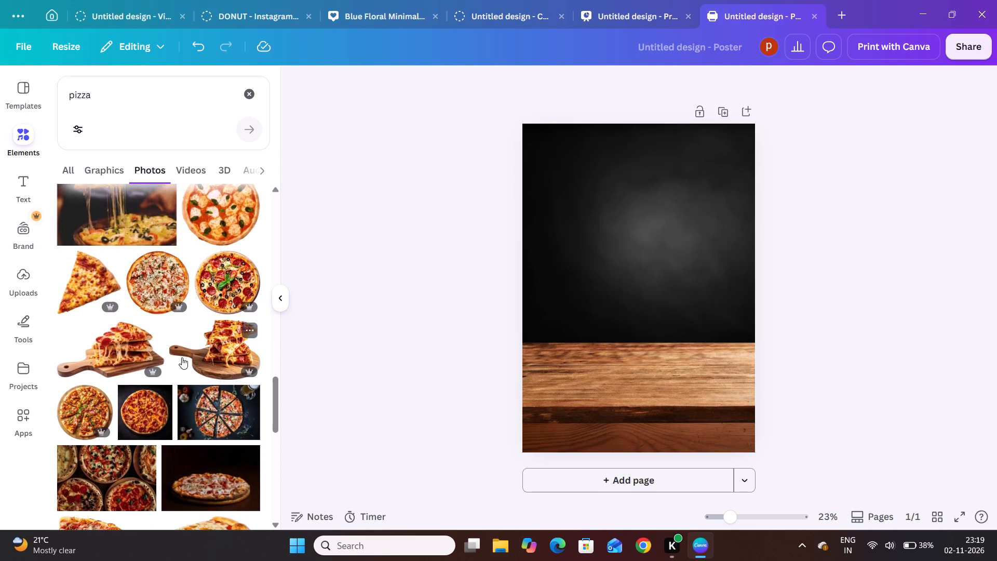
scroll(182, 357, down, 5)
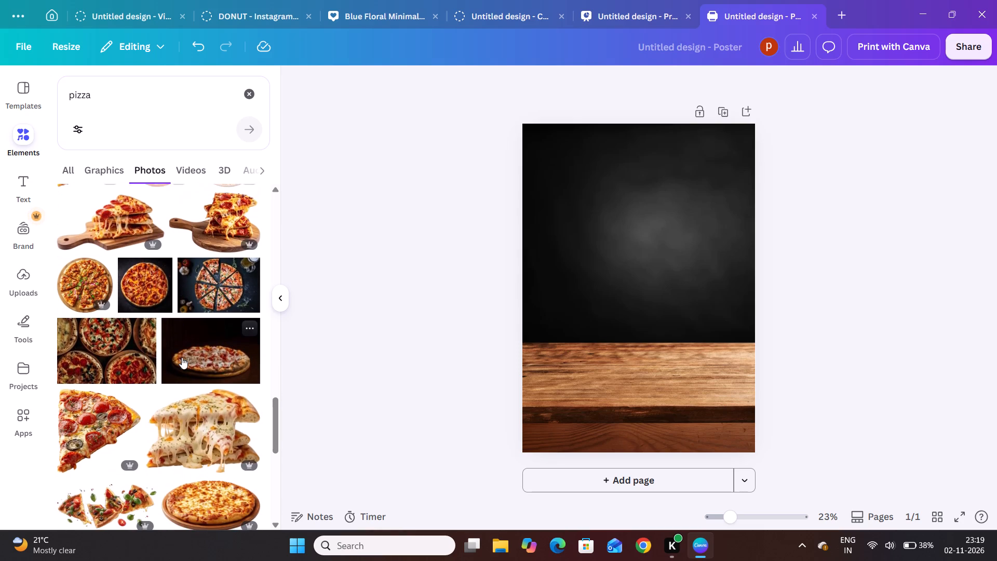
scroll(182, 357, down, 2)
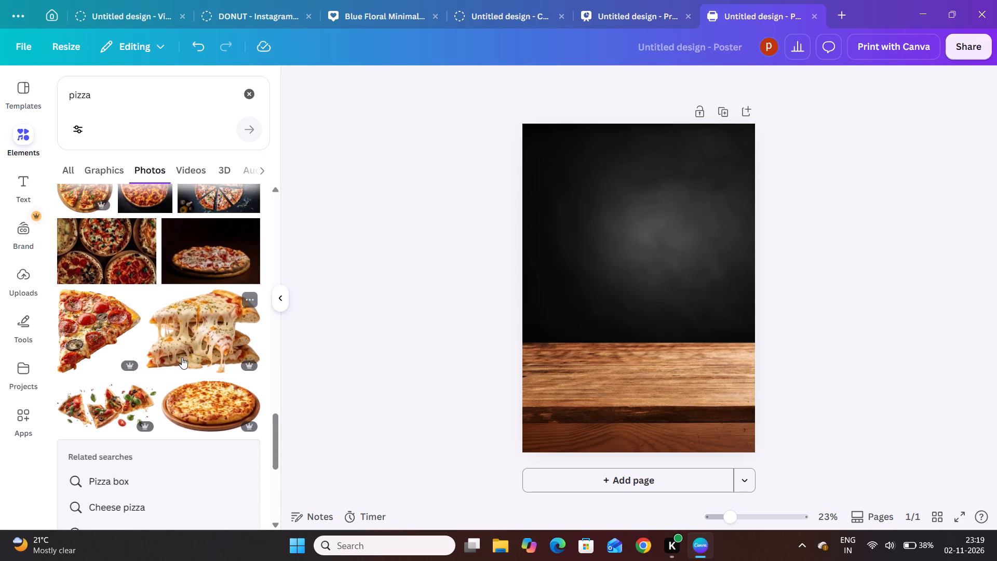
scroll(182, 357, up, 1)
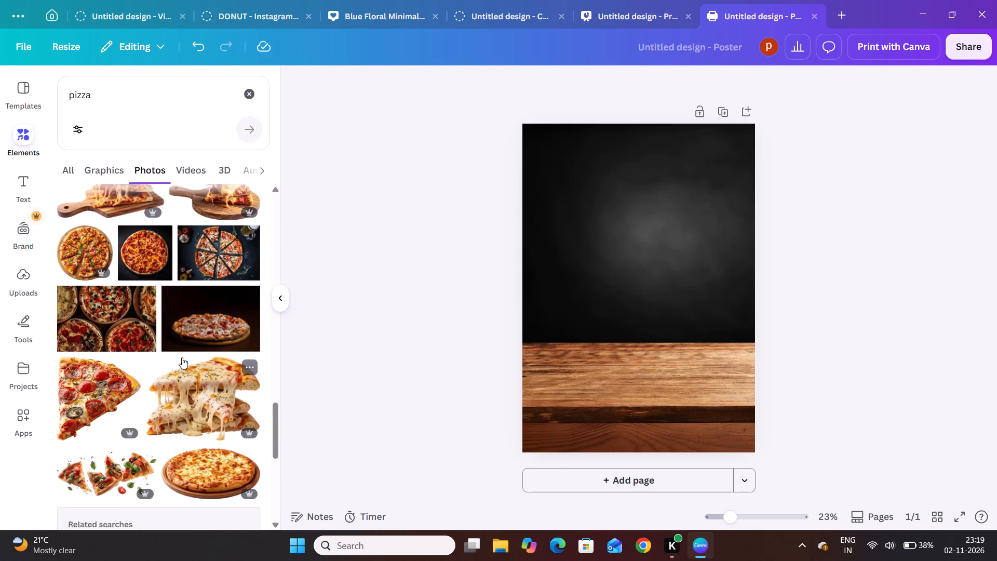
scroll(182, 357, up, 1)
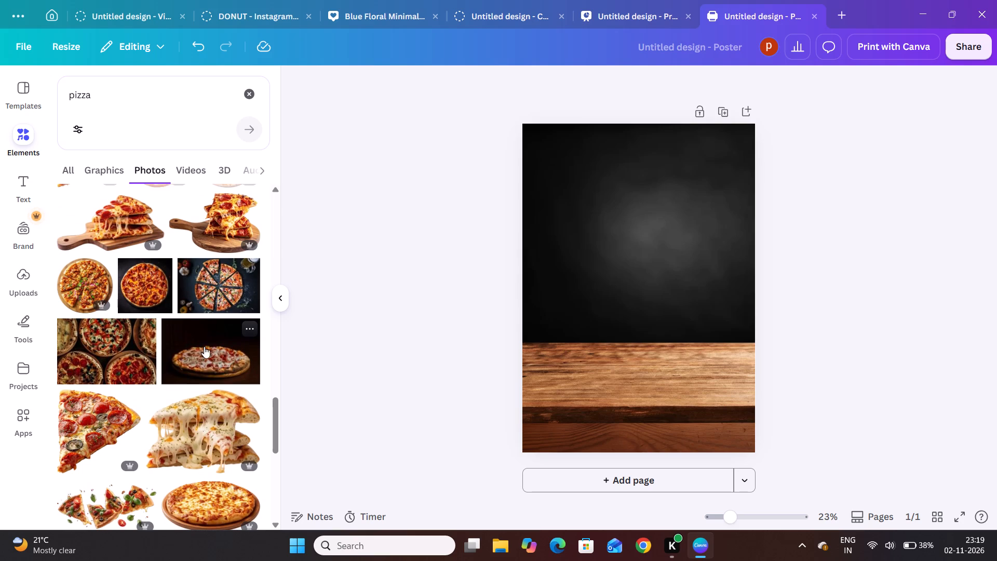
scroll(192, 311, up, 3)
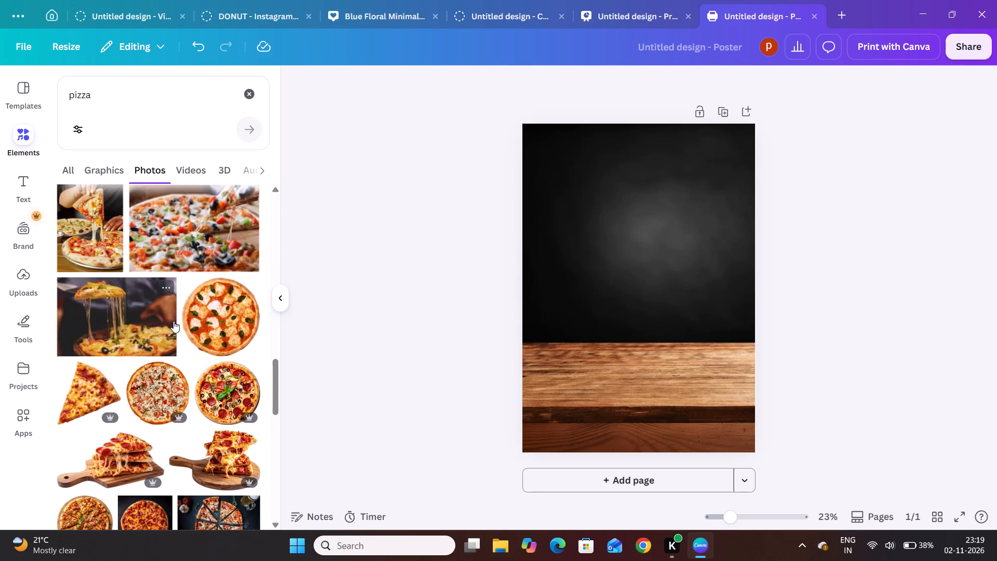
scroll(173, 321, up, 2)
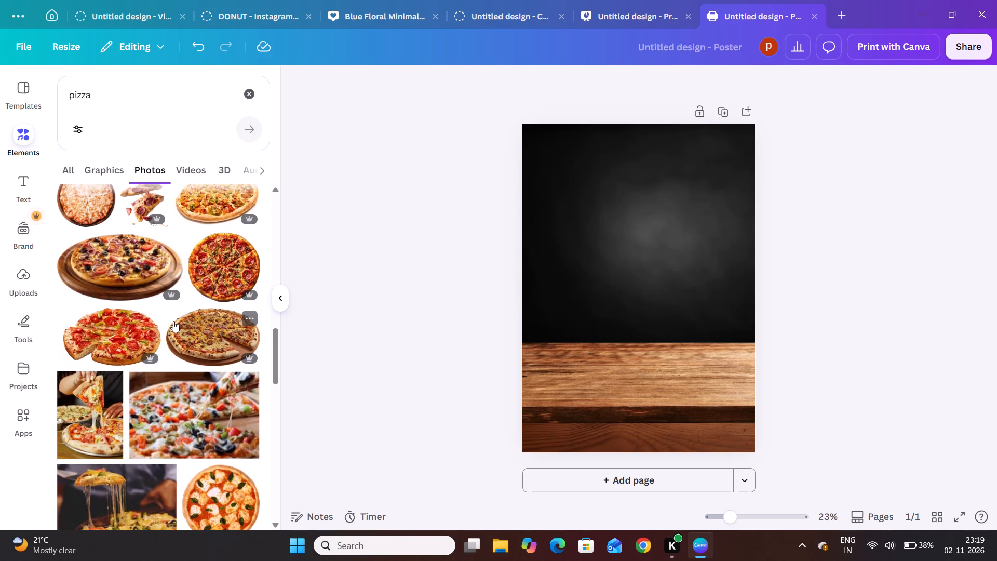
scroll(173, 321, up, 1)
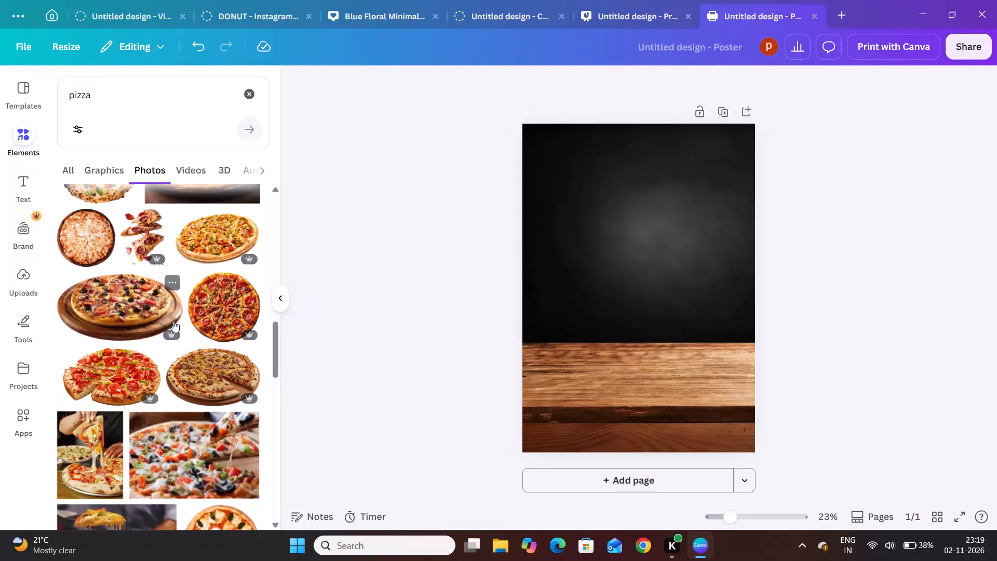
scroll(173, 321, up, 2)
Add the cut-out pizza with olives and tomatoes on a round wooden board, shrink it slightly and set it on the tabletop.
click(103, 298)
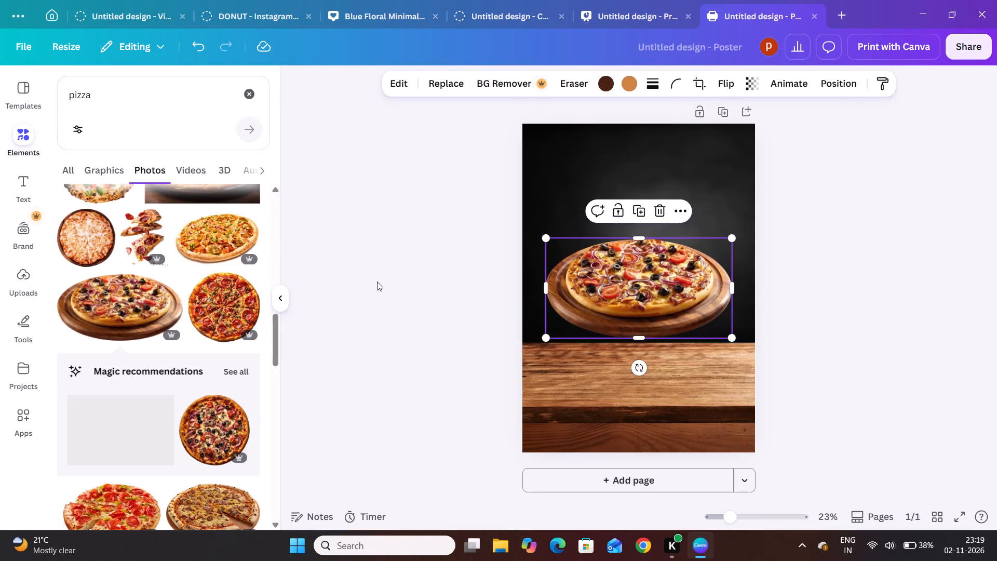
drag(545, 240, 555, 249)
drag(641, 265, 633, 286)
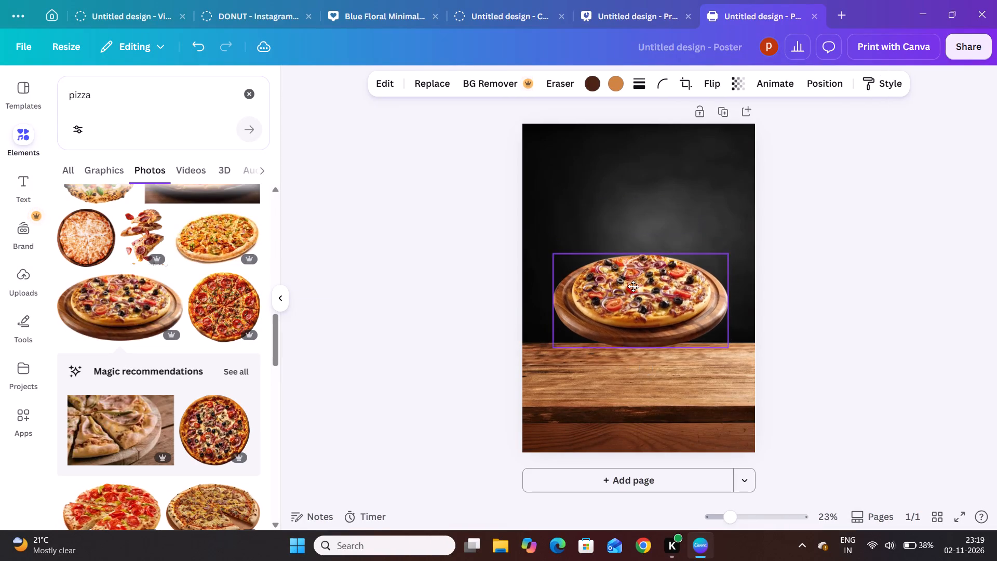
drag(633, 286, 629, 332)
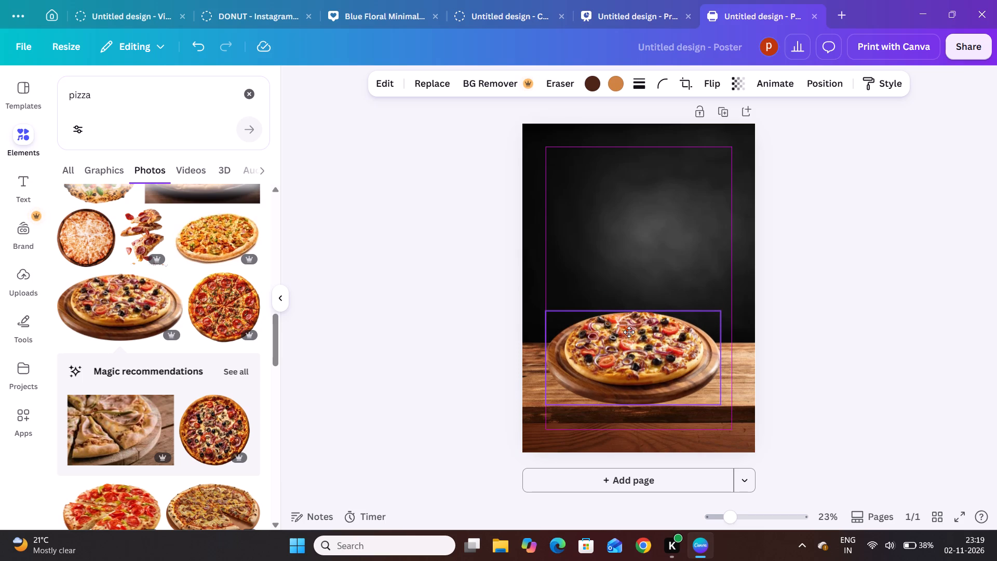
drag(629, 332, 631, 325)
click(491, 317)
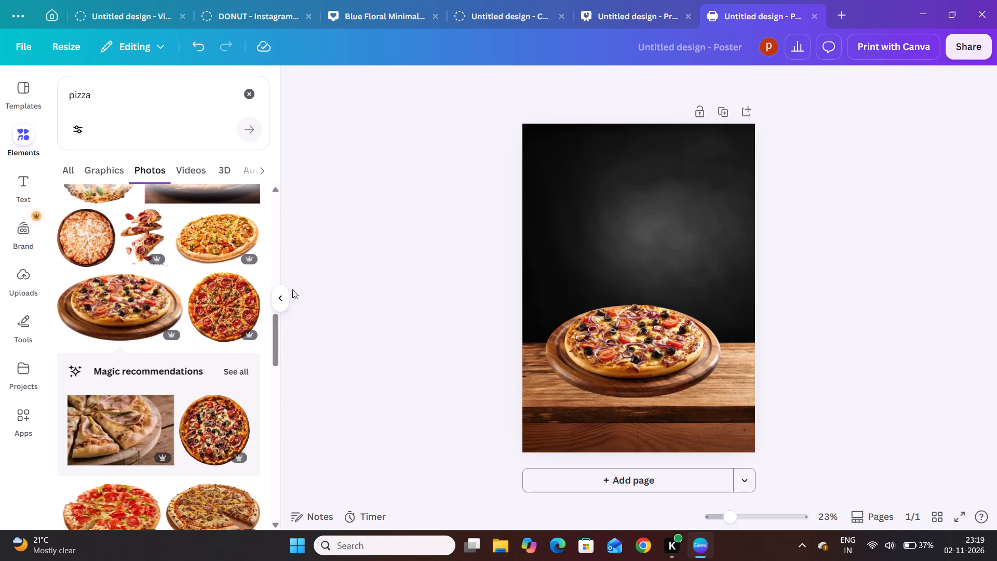
Replace the element search with "shadow".
click(246, 95)
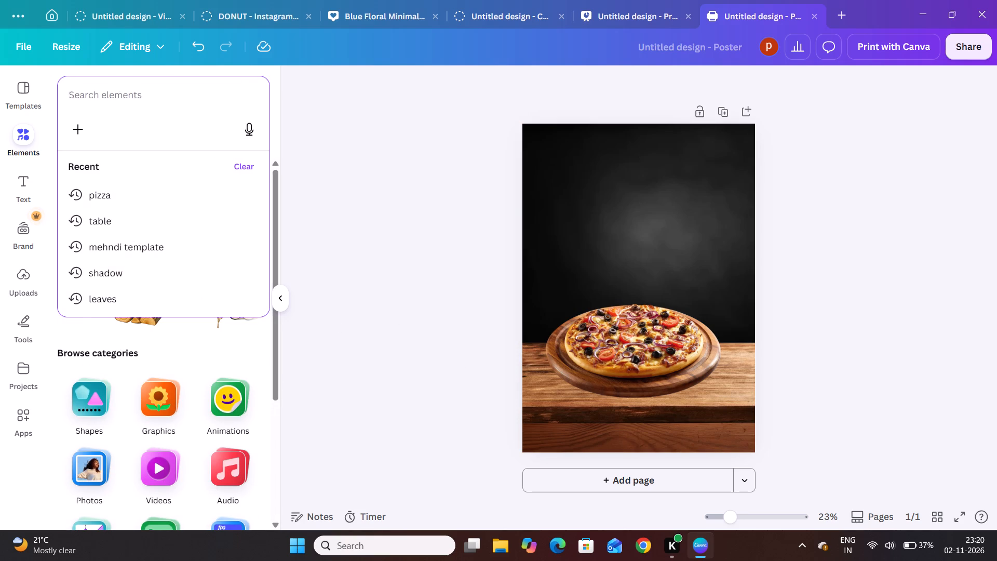
text(shadow)
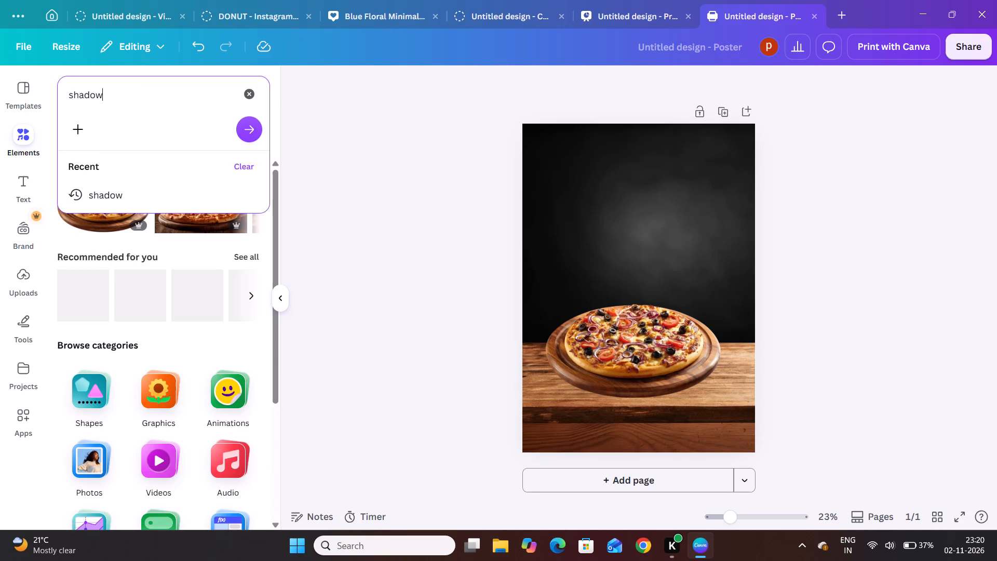
key(Return)
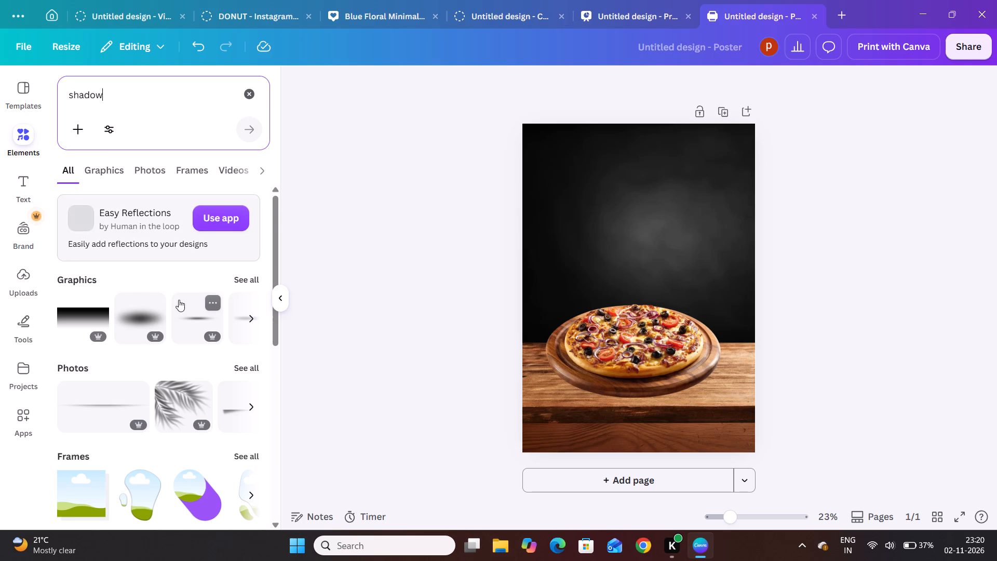
Add the thin soft shadow graphic, try it along the pizza board's lower edge, and move it up over the pizza.
click(190, 319)
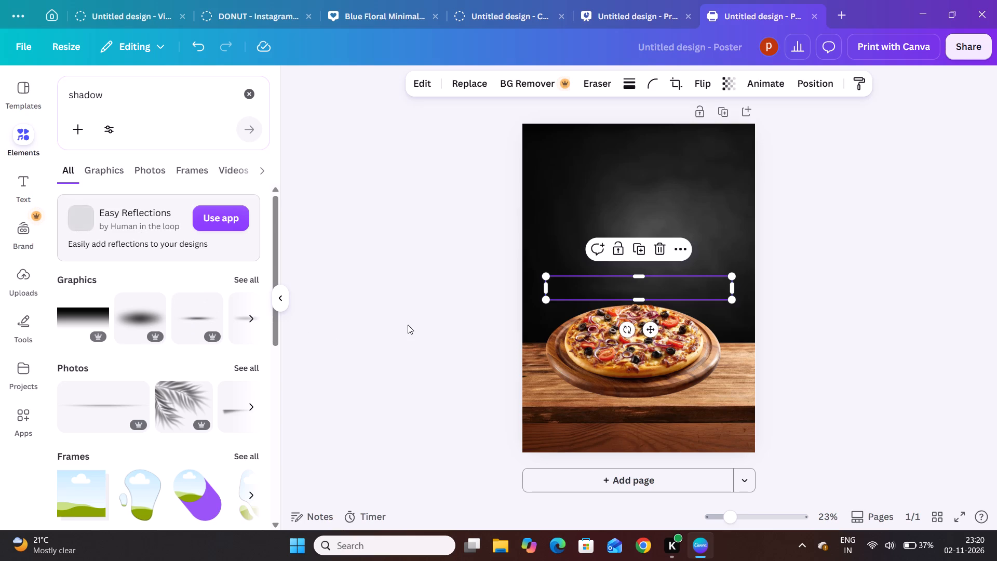
drag(592, 290, 584, 391)
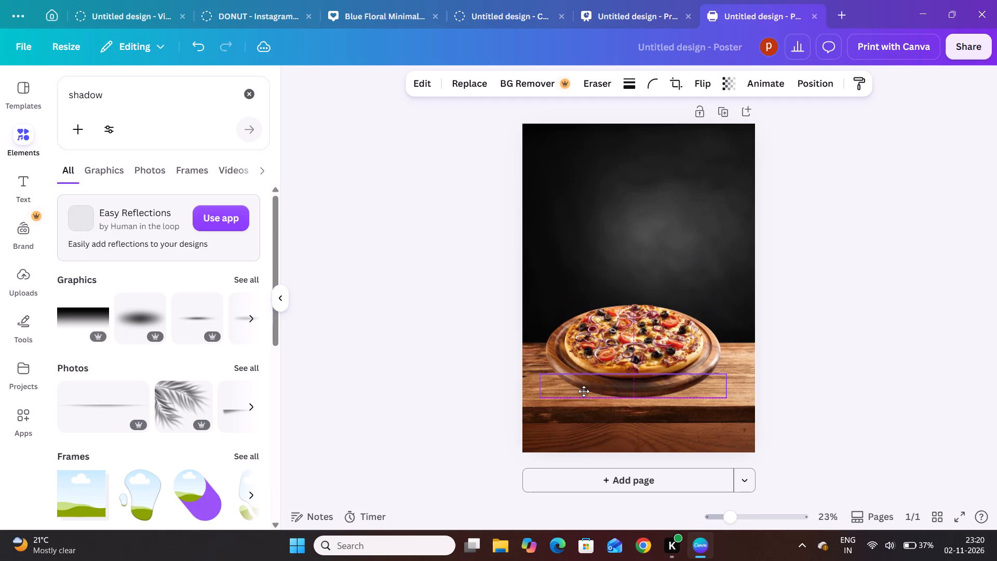
drag(584, 391, 587, 397)
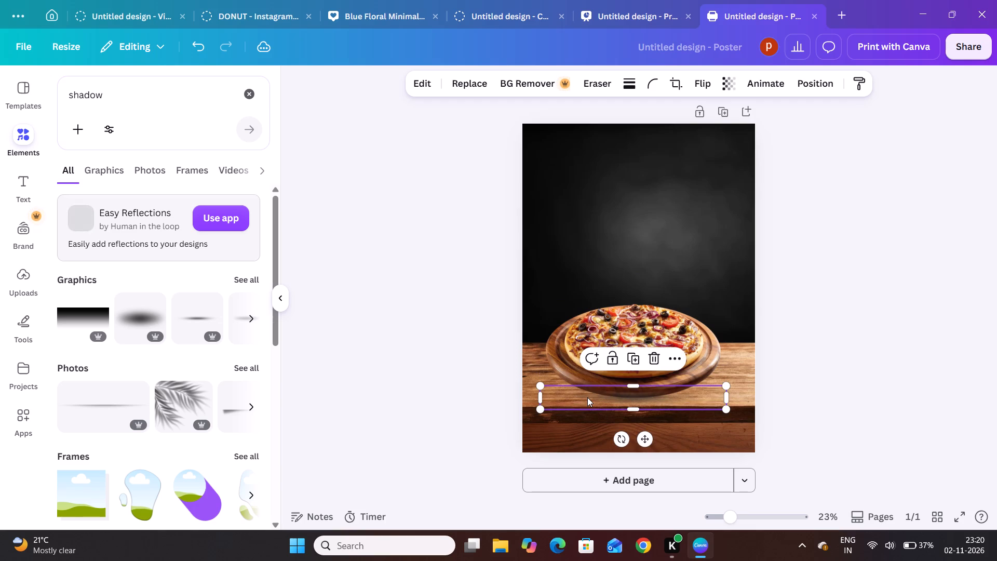
click(423, 322)
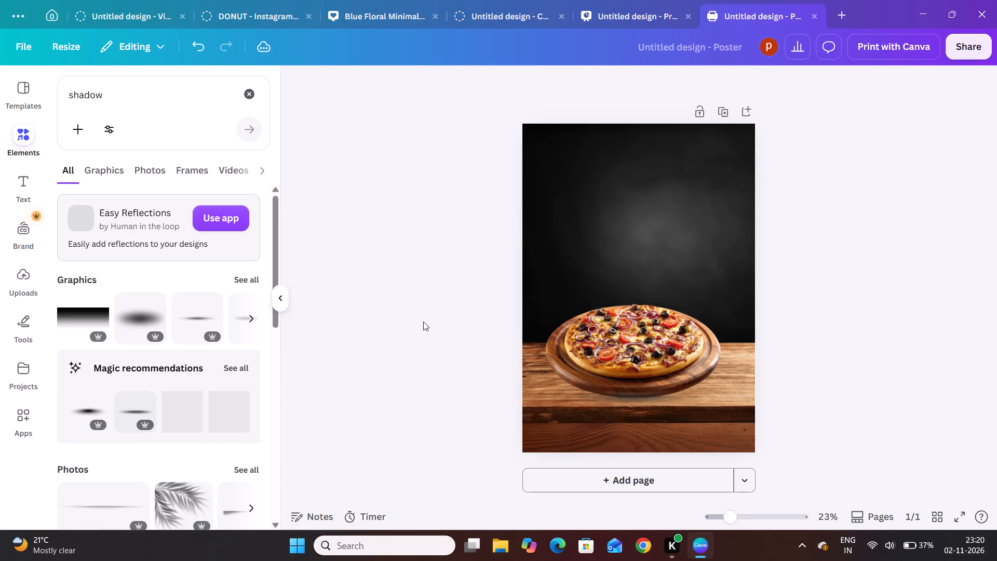
click(625, 397)
click(625, 397)
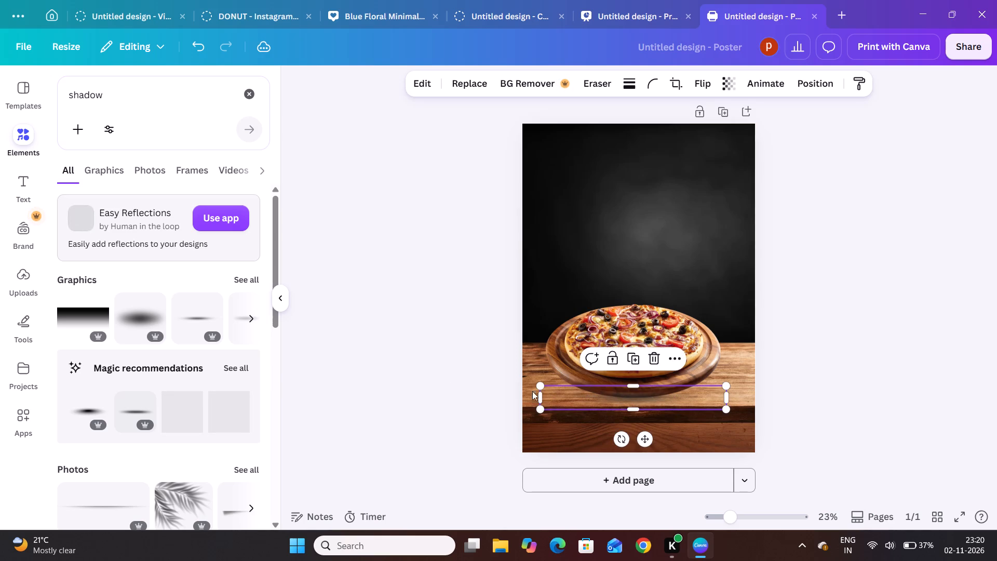
click(444, 369)
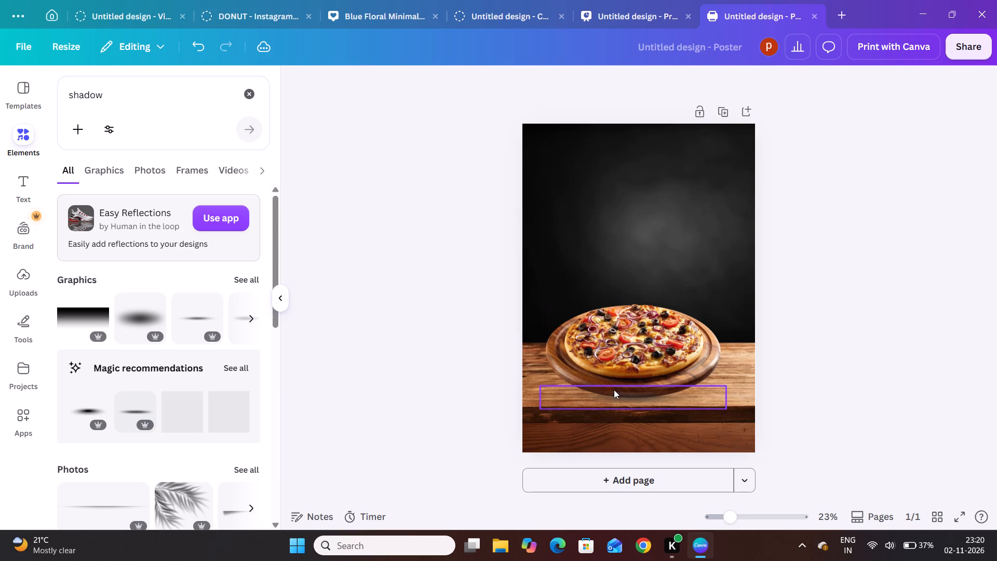
drag(614, 390, 626, 341)
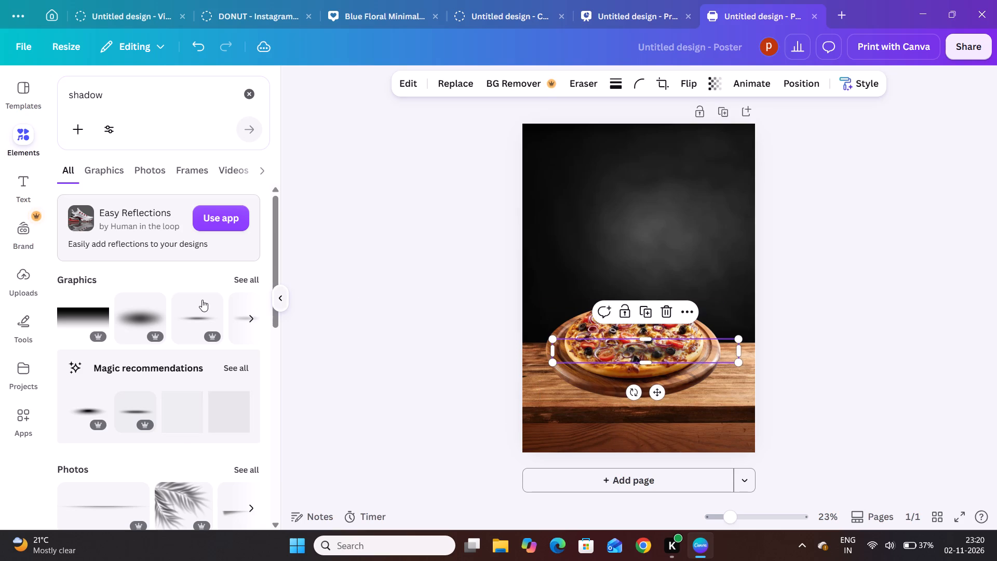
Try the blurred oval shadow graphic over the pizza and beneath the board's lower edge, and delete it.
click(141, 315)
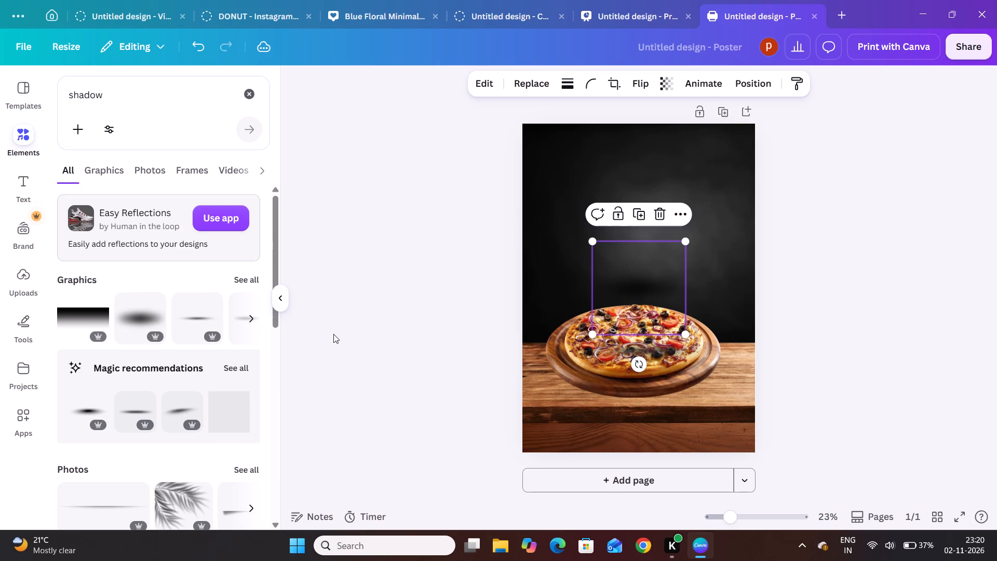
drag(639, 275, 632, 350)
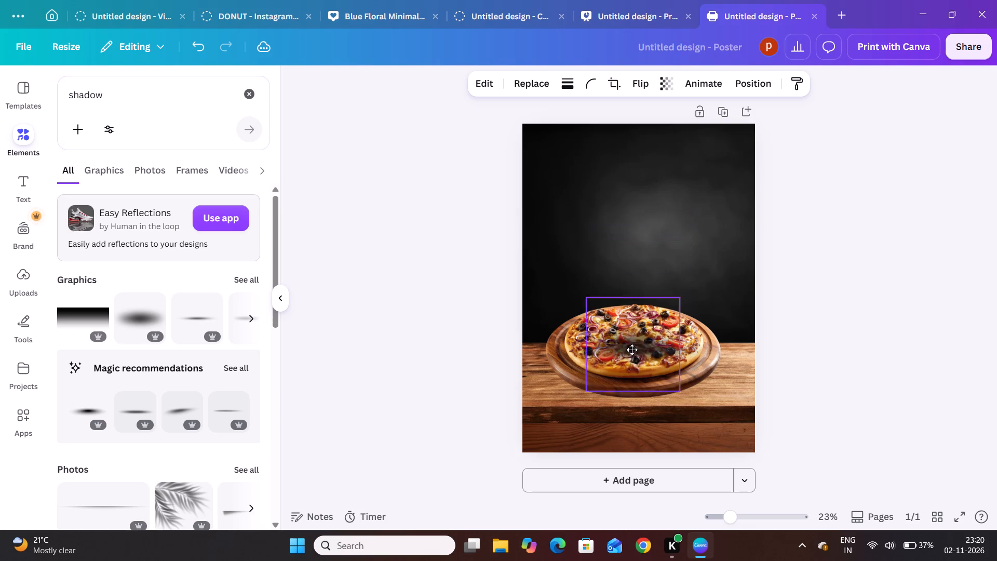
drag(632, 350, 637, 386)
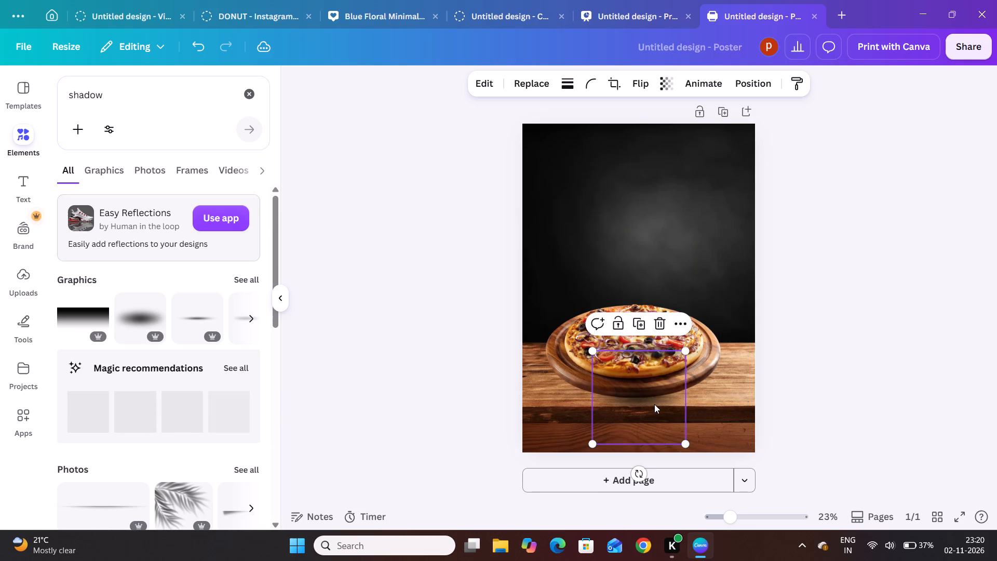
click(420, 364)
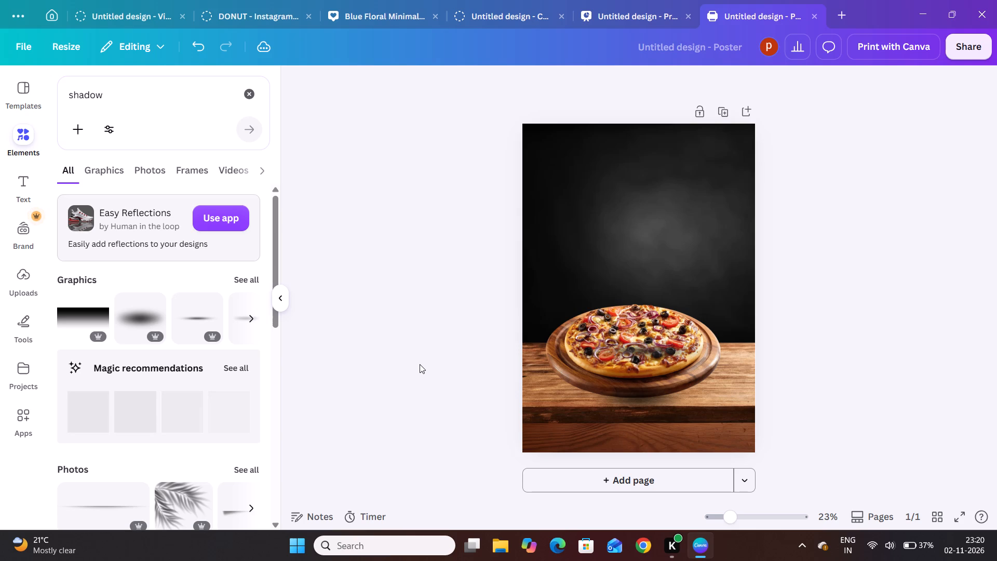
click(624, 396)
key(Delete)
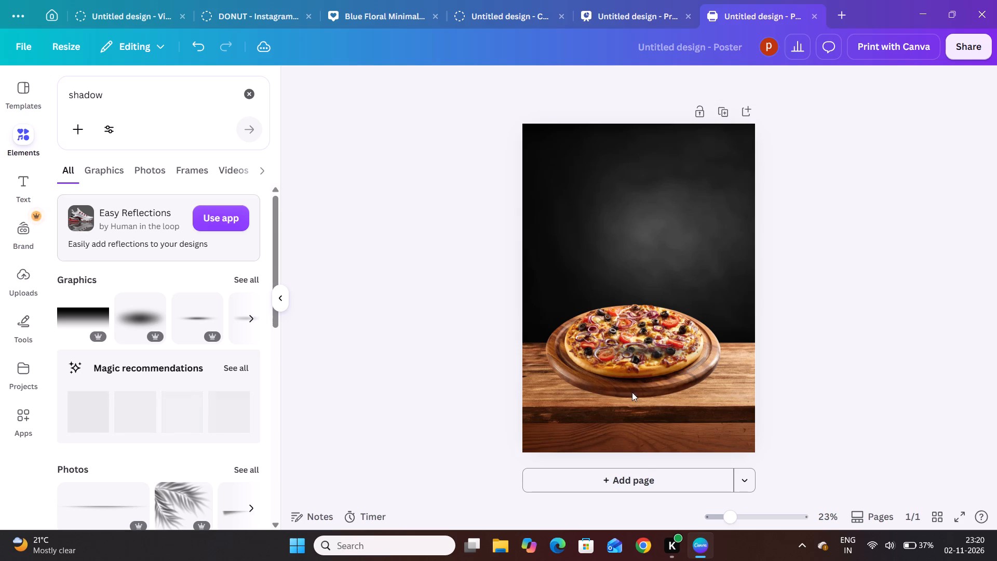
Delete the thin soft shadow lying over the pizza and limit the "shadow" results to photos.
click(646, 352)
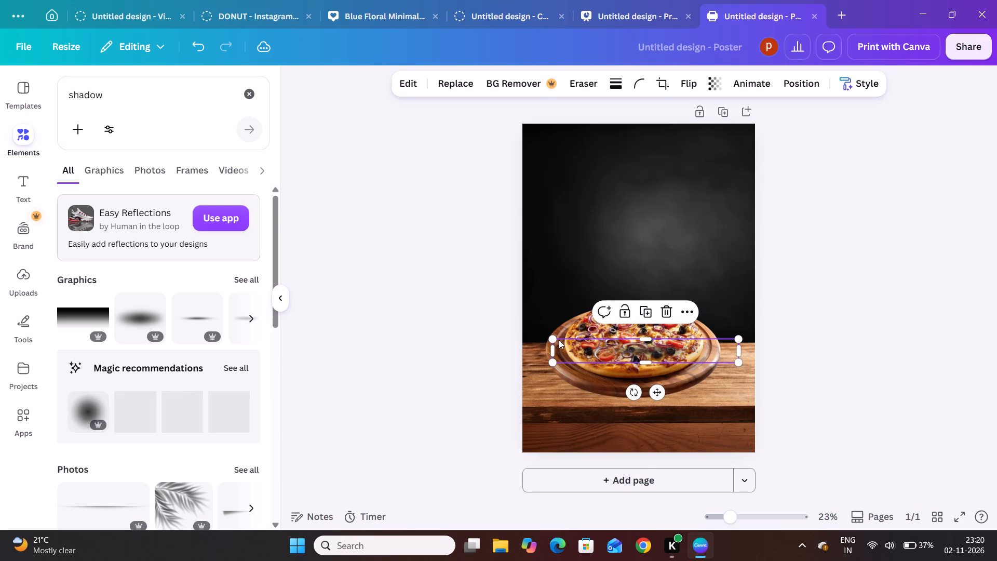
click(160, 173)
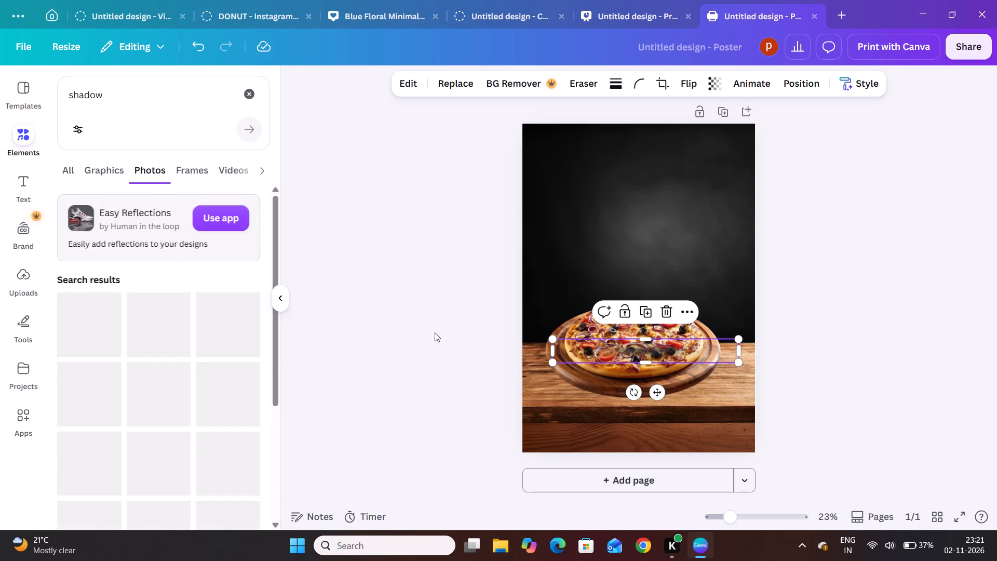
click(639, 346)
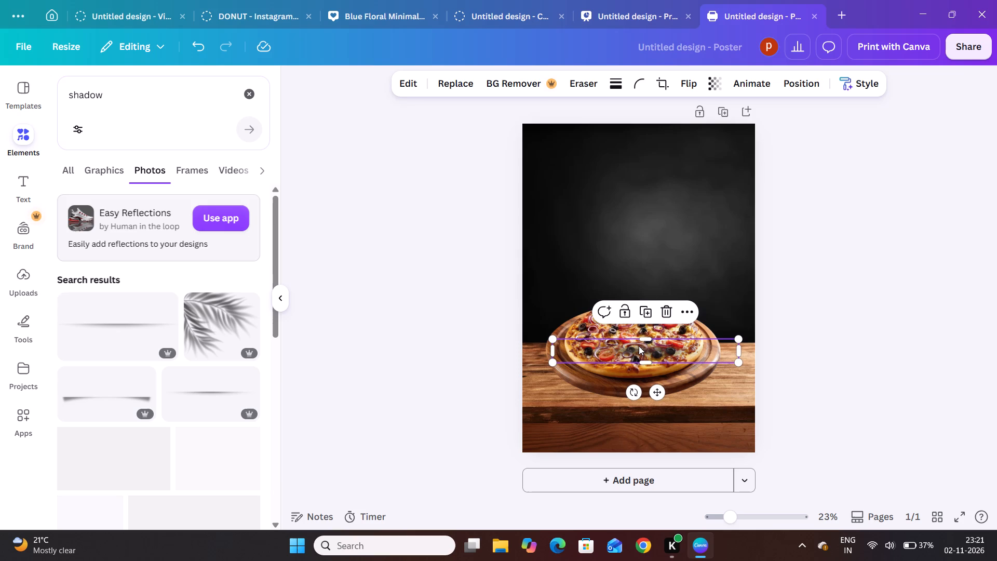
key(Delete)
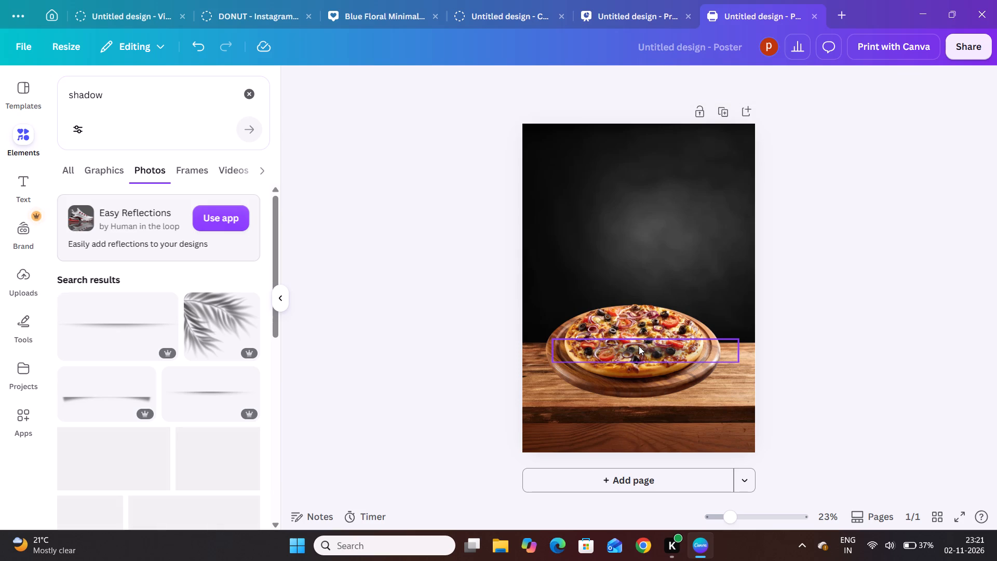
key(Delete)
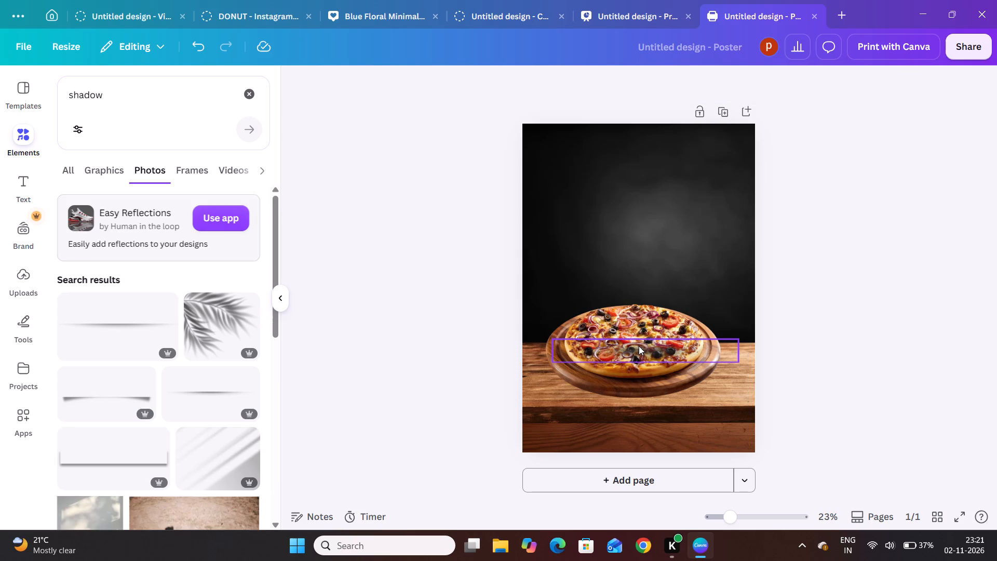
click(639, 346)
key(Delete)
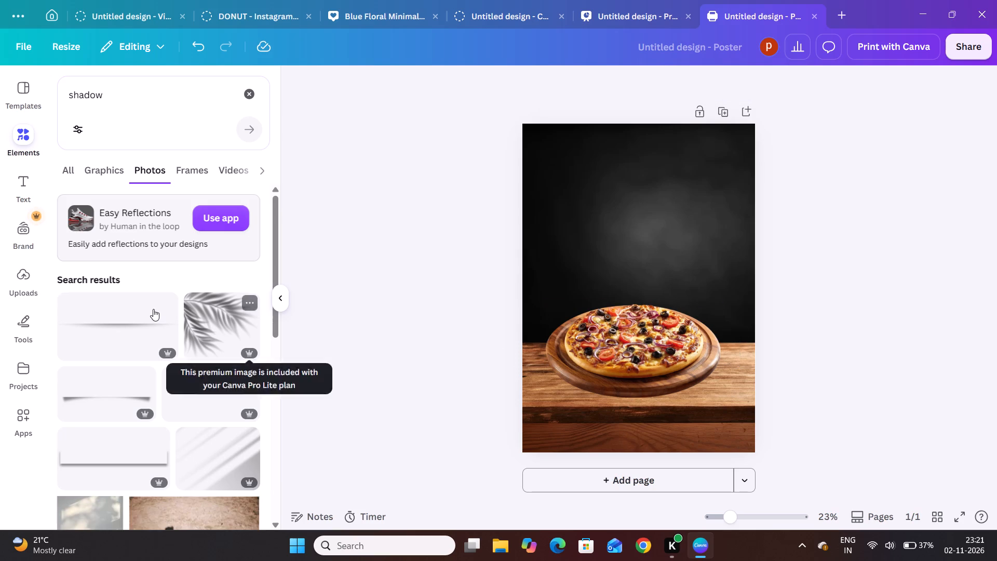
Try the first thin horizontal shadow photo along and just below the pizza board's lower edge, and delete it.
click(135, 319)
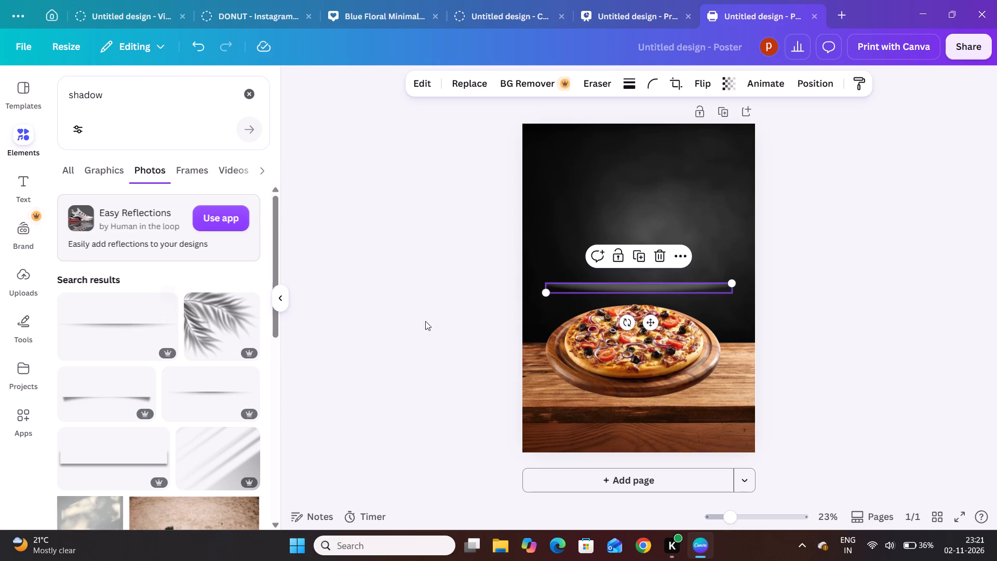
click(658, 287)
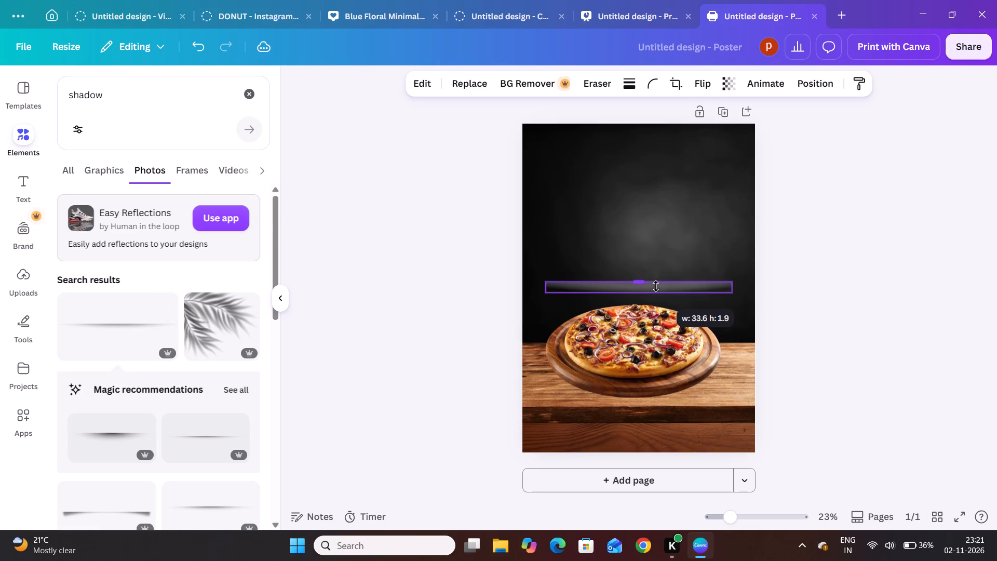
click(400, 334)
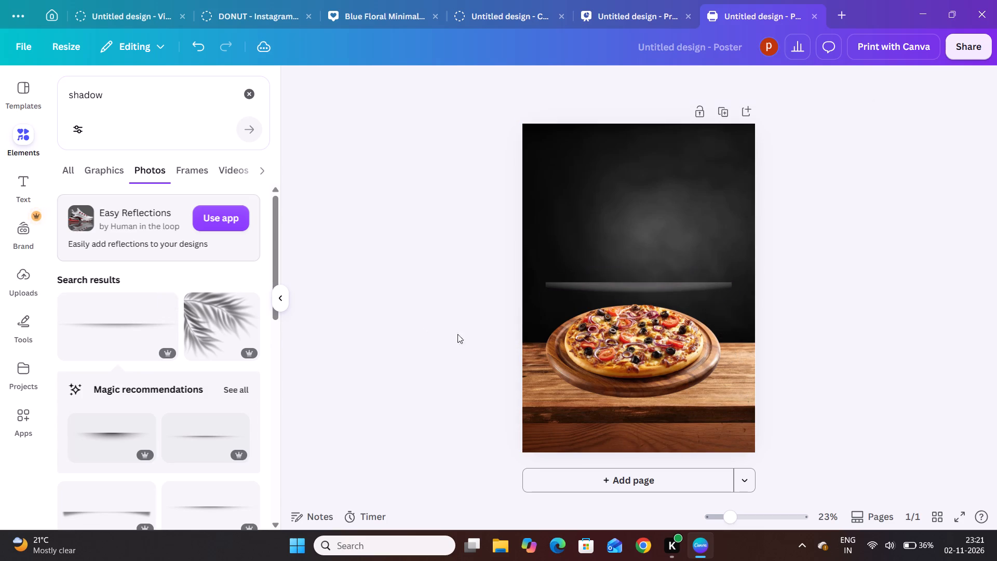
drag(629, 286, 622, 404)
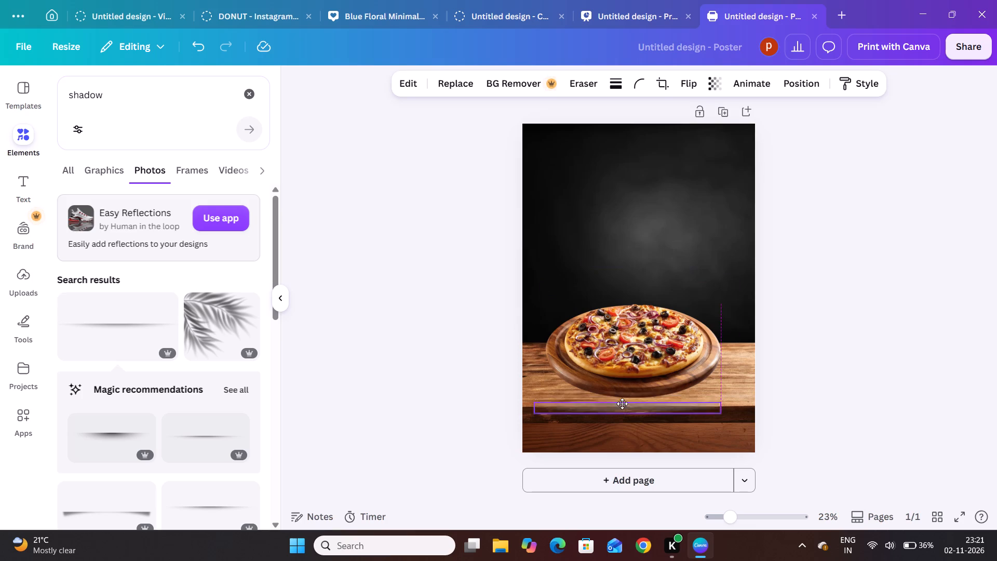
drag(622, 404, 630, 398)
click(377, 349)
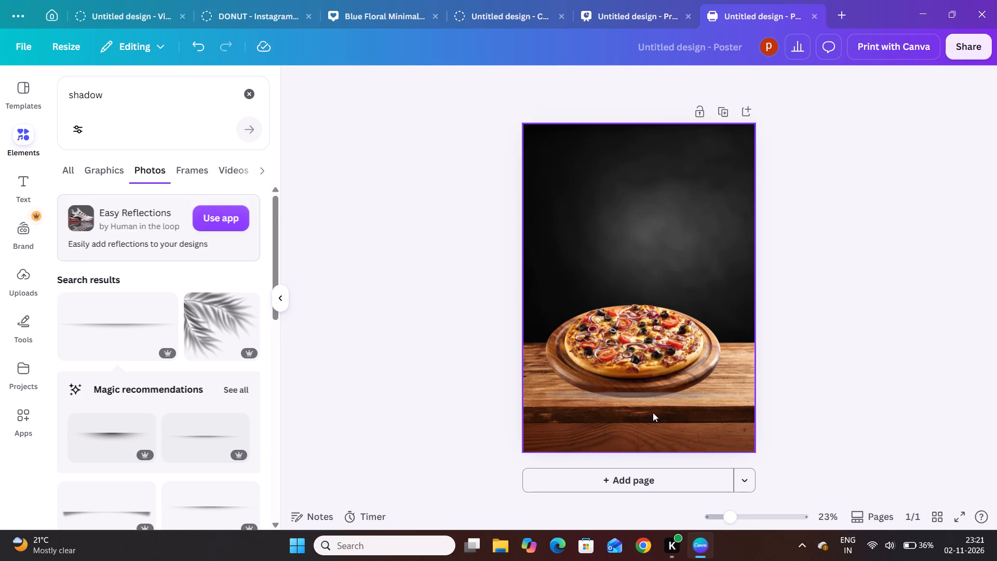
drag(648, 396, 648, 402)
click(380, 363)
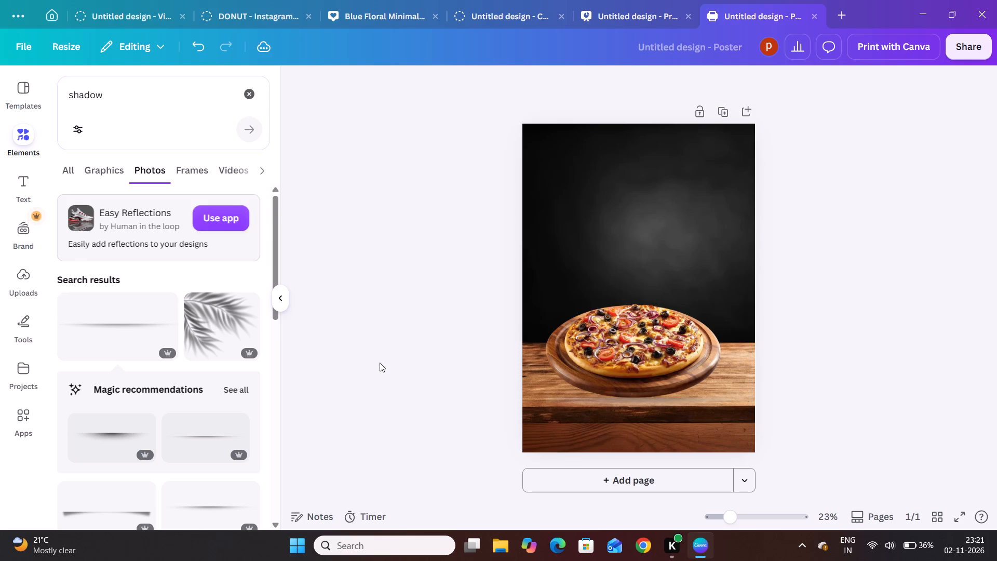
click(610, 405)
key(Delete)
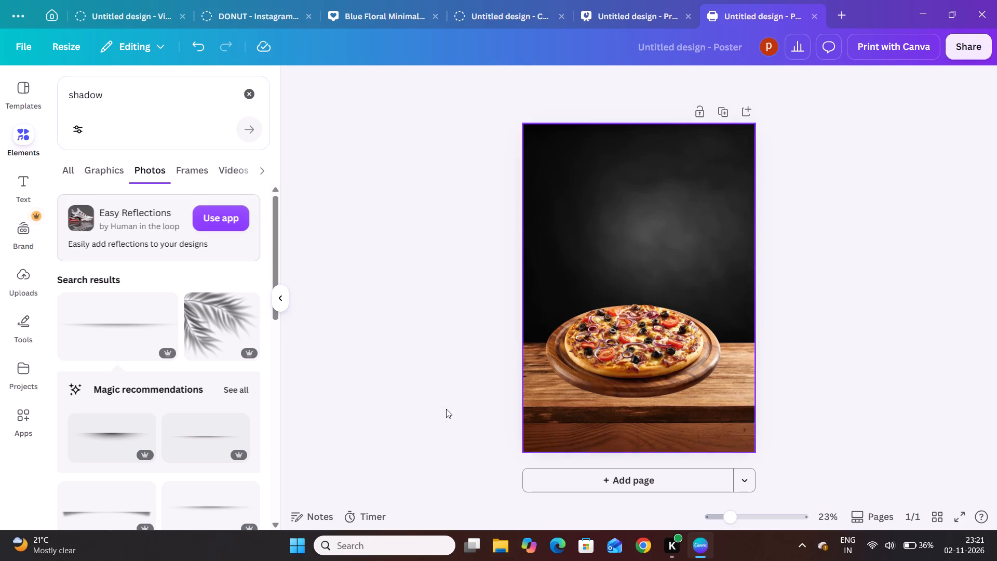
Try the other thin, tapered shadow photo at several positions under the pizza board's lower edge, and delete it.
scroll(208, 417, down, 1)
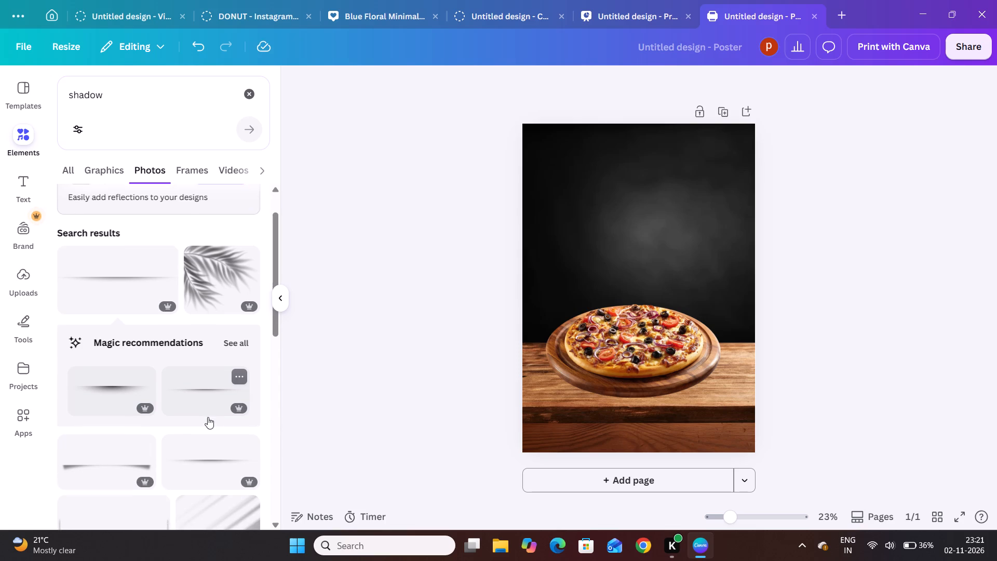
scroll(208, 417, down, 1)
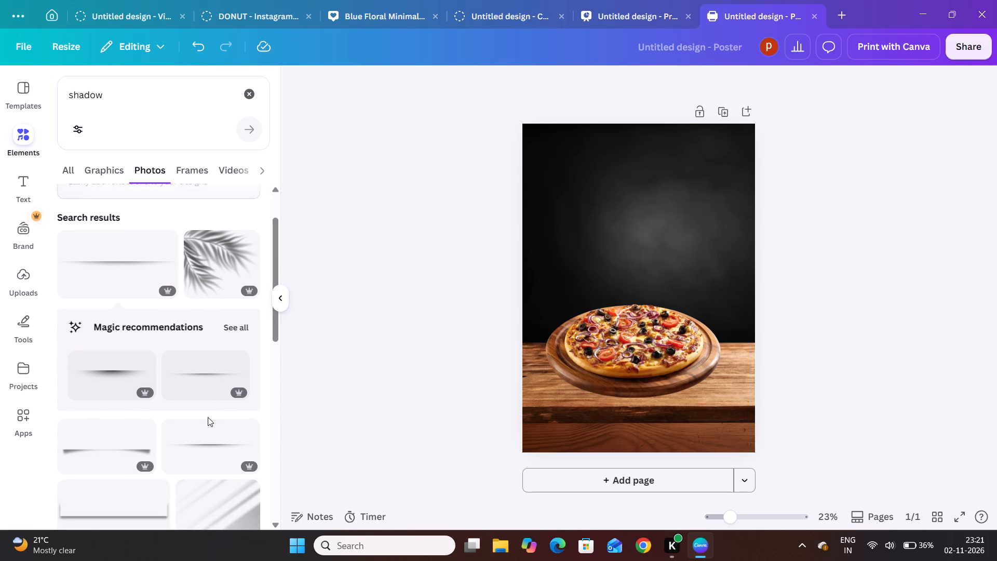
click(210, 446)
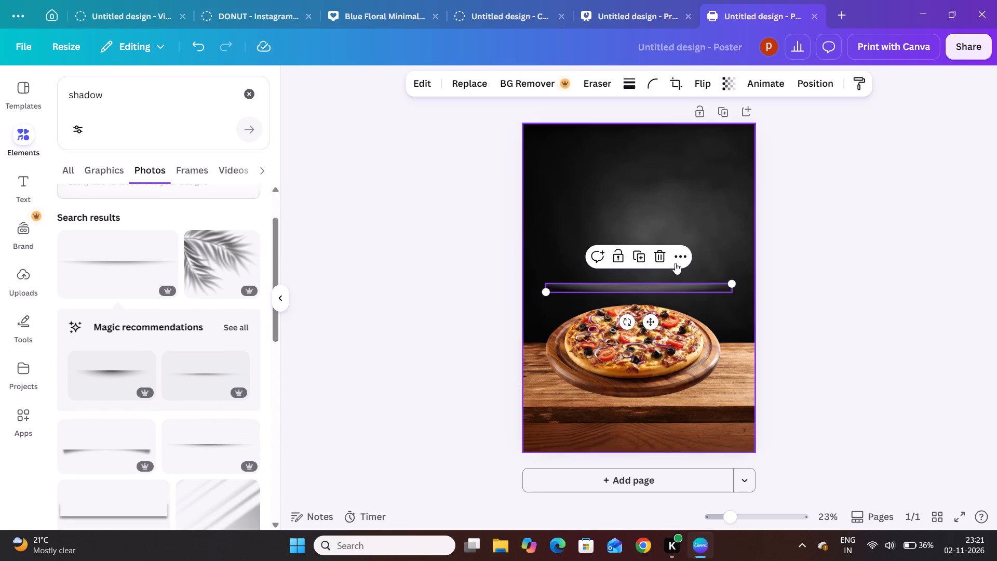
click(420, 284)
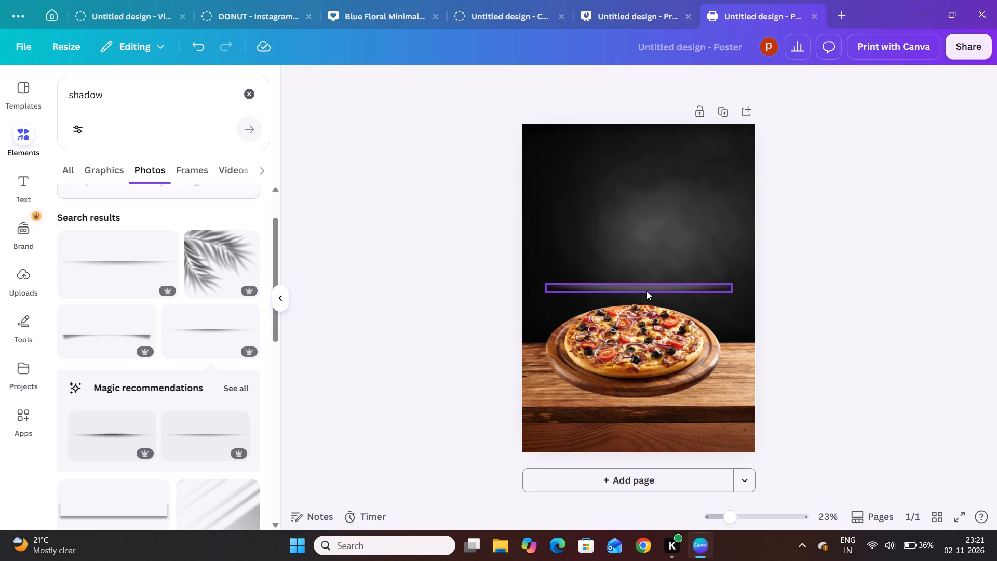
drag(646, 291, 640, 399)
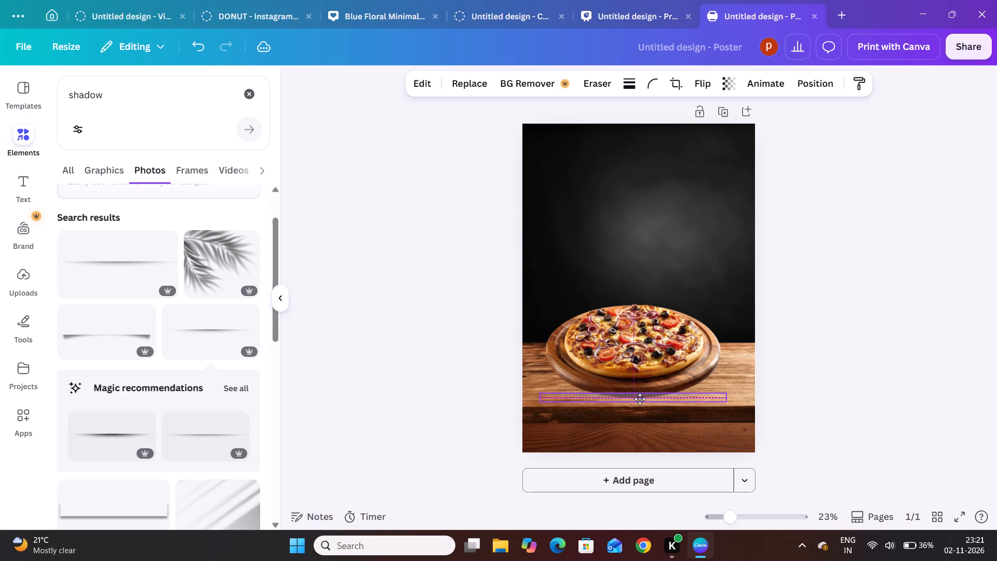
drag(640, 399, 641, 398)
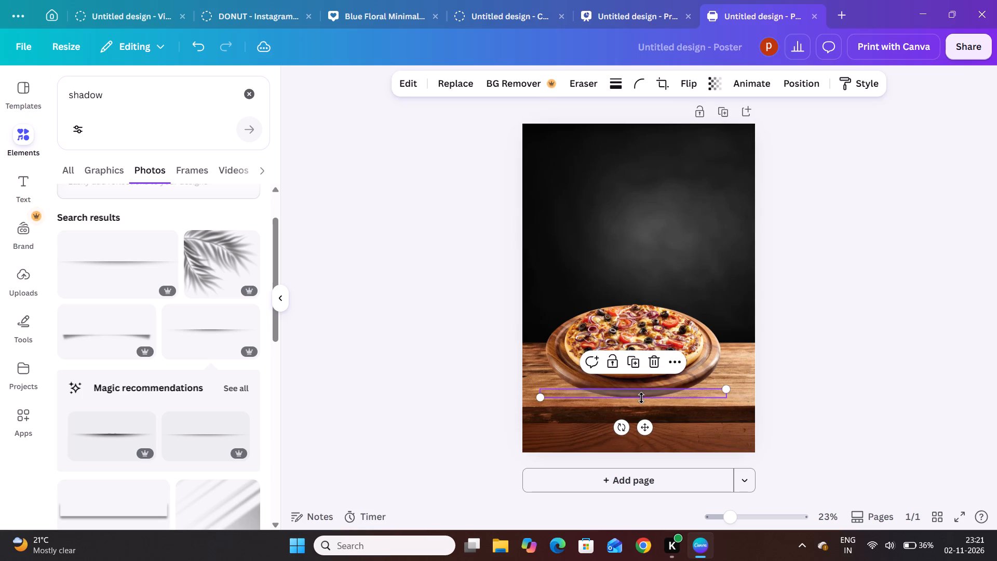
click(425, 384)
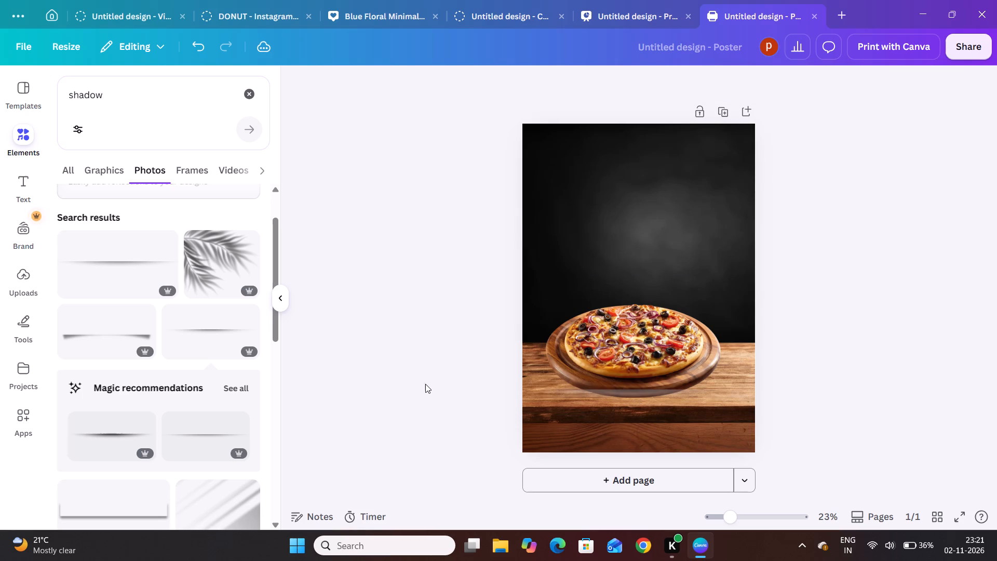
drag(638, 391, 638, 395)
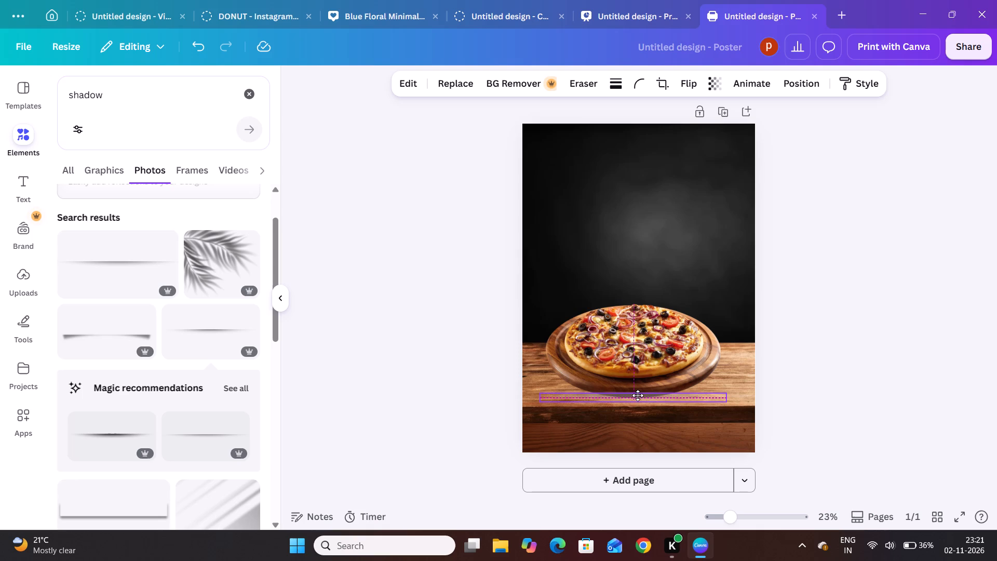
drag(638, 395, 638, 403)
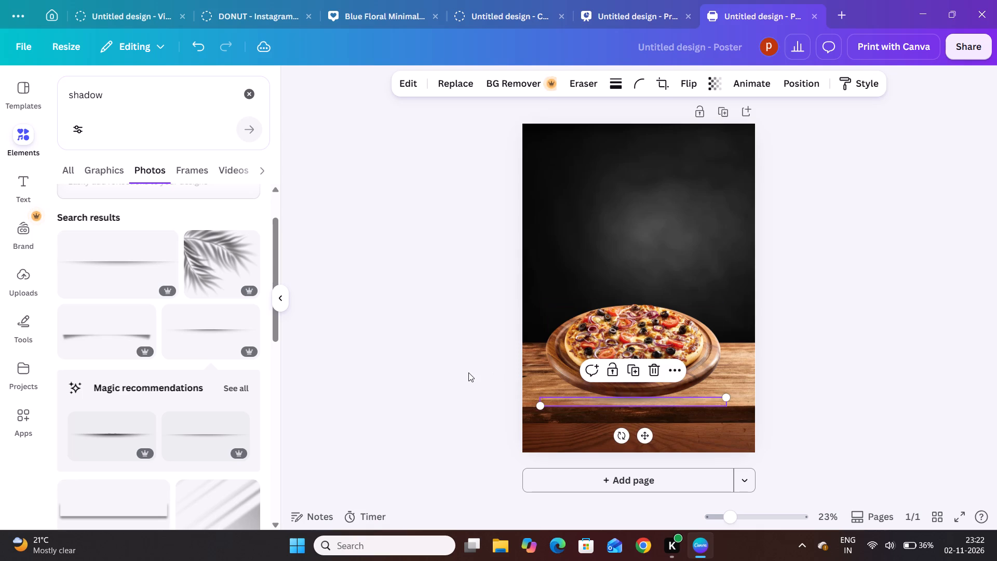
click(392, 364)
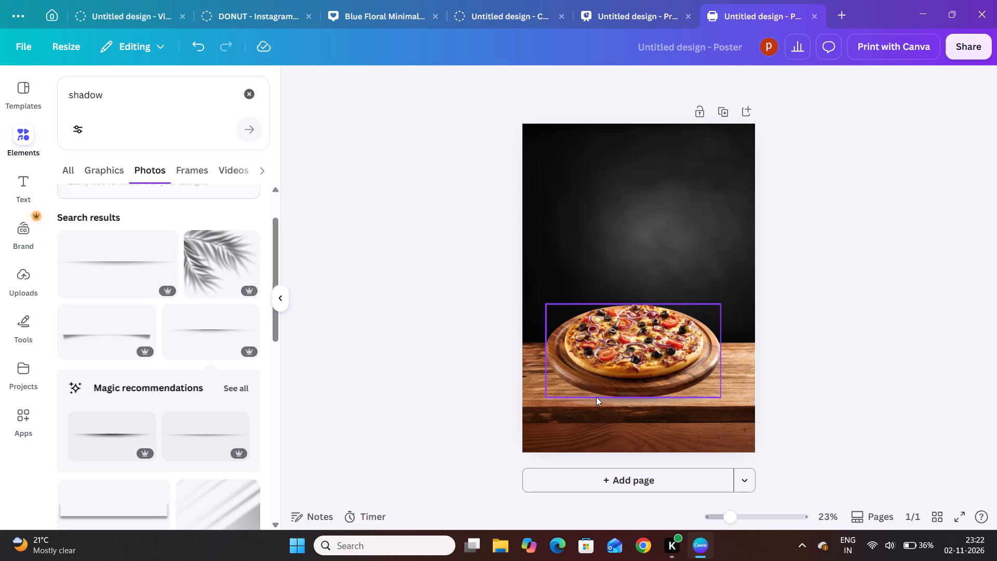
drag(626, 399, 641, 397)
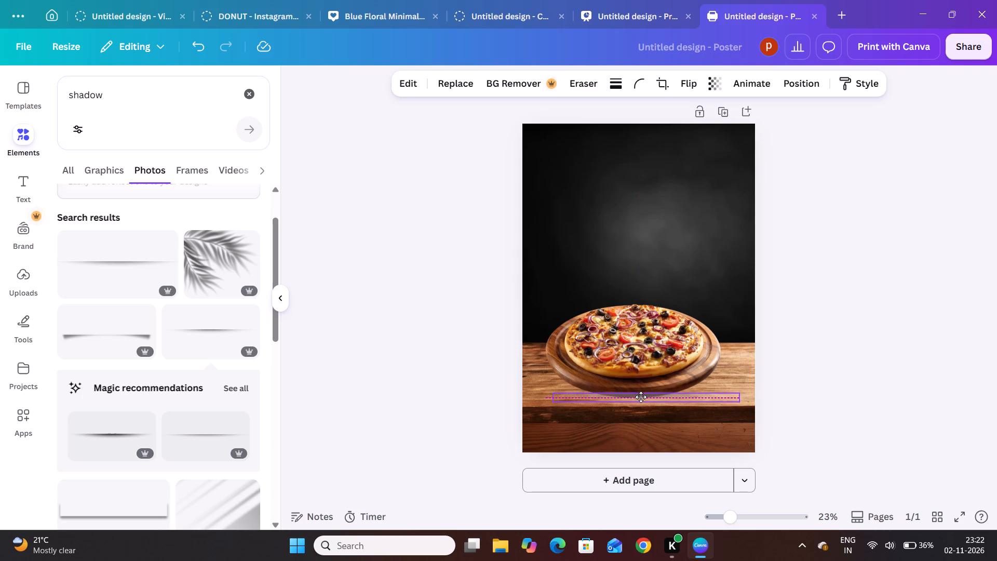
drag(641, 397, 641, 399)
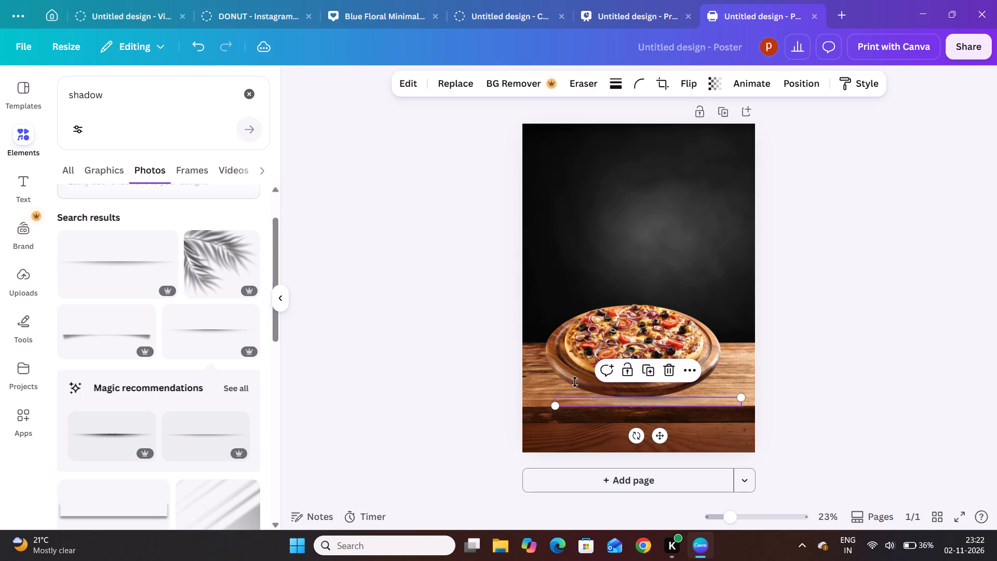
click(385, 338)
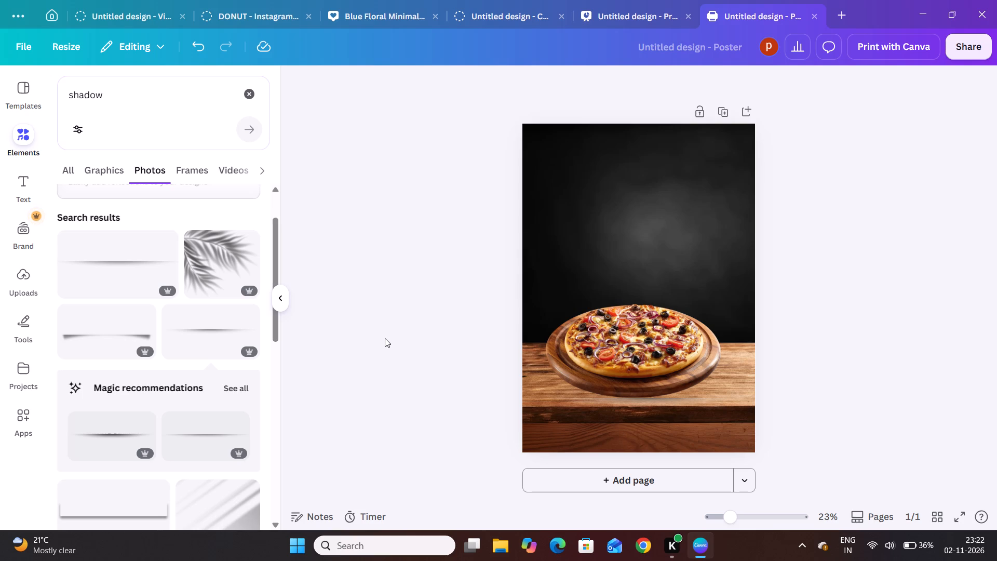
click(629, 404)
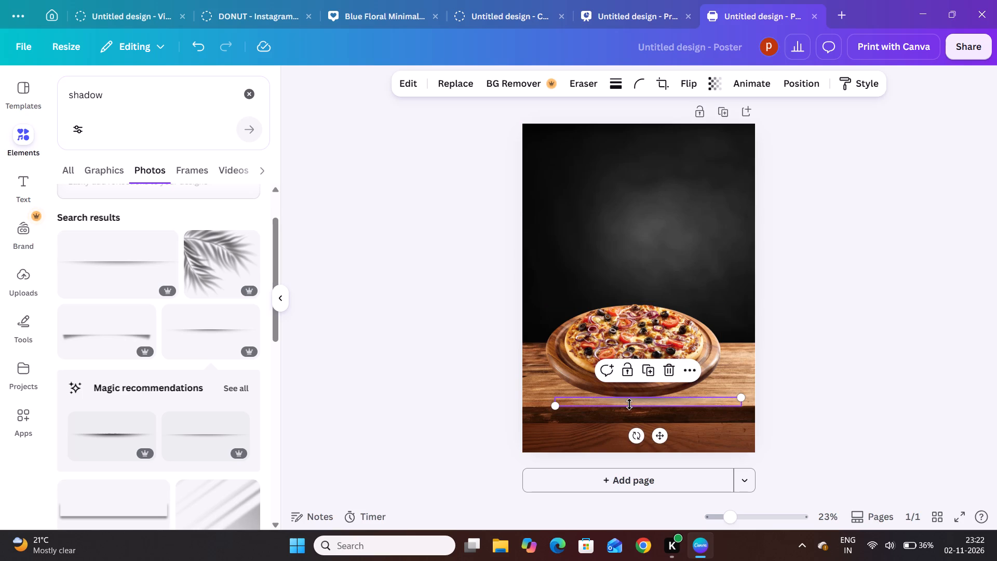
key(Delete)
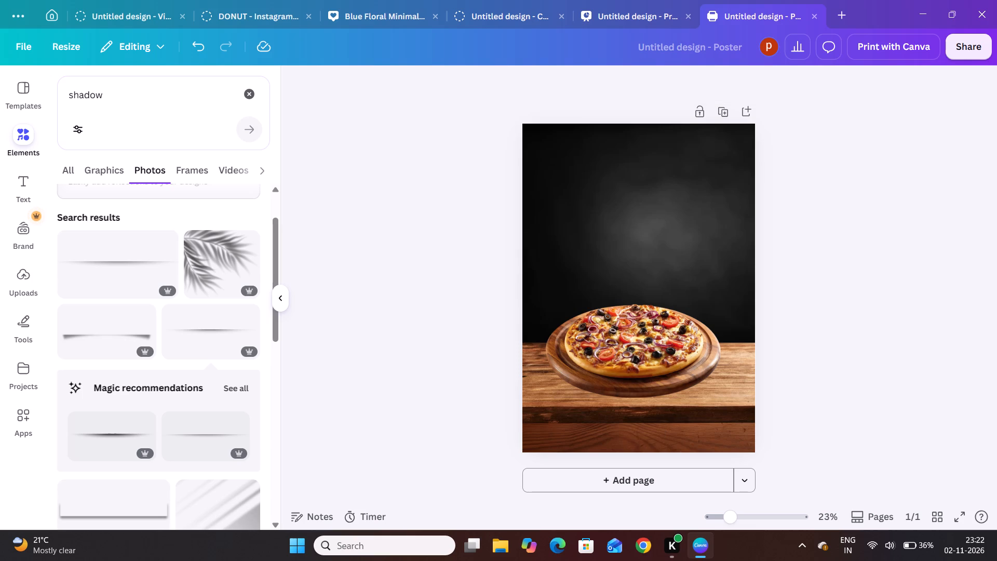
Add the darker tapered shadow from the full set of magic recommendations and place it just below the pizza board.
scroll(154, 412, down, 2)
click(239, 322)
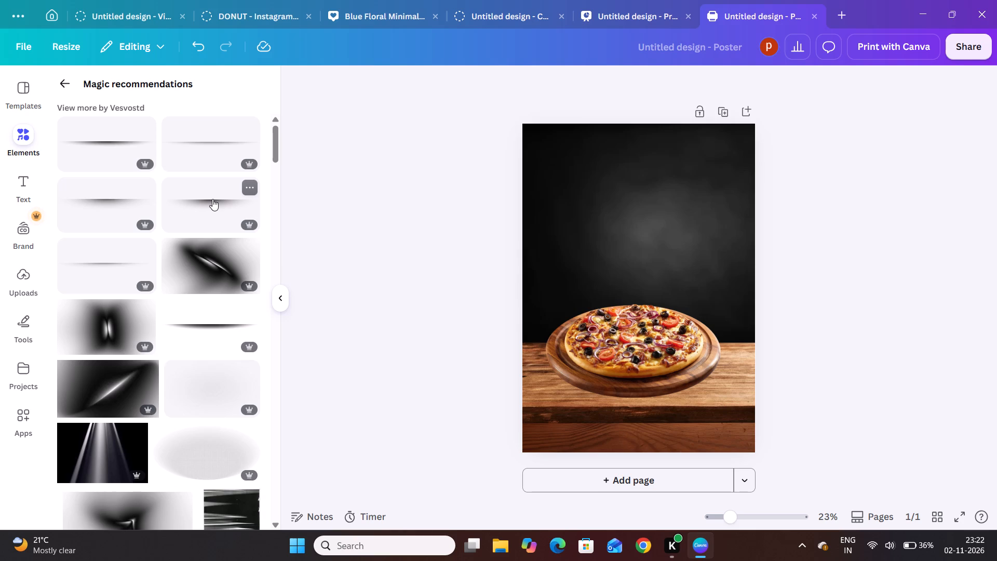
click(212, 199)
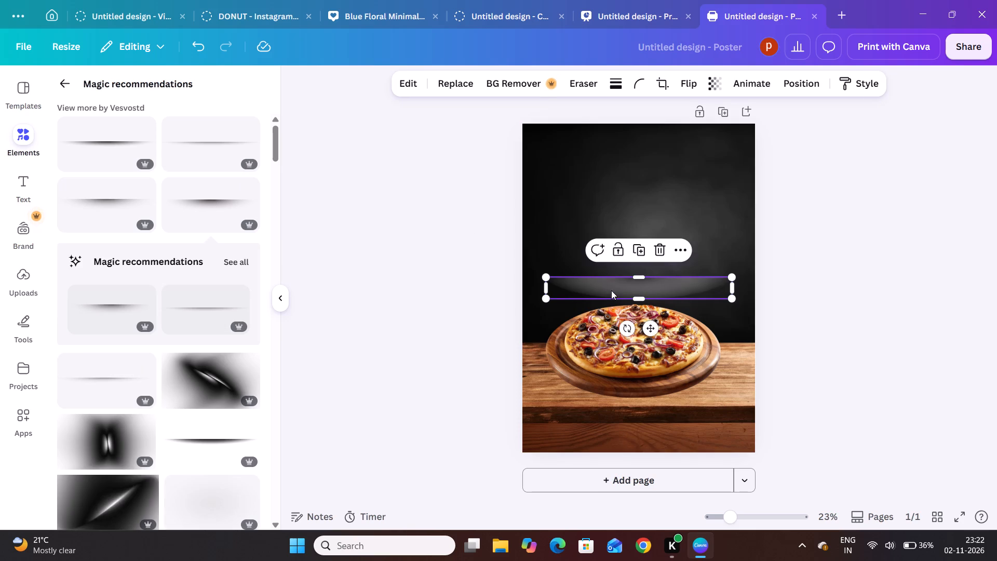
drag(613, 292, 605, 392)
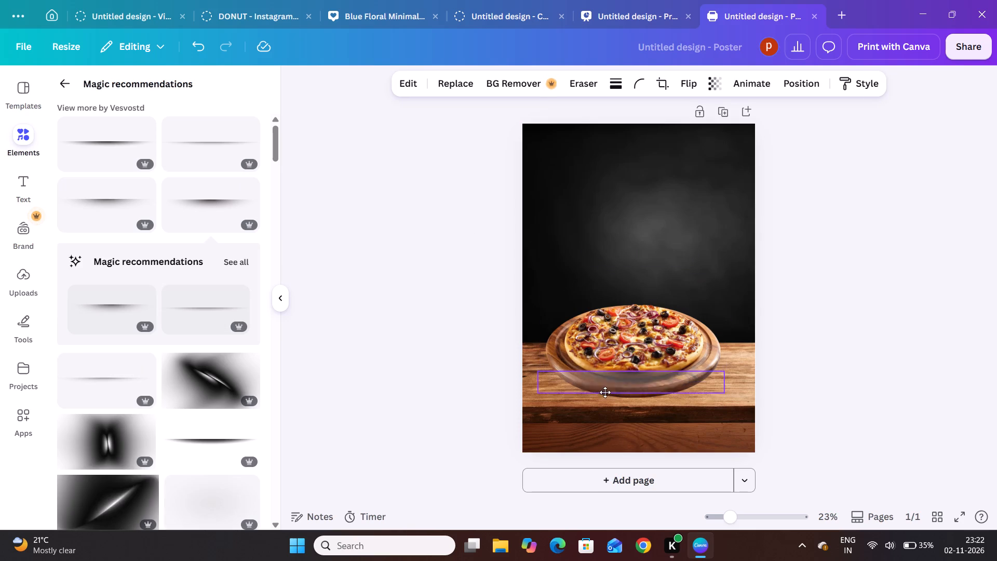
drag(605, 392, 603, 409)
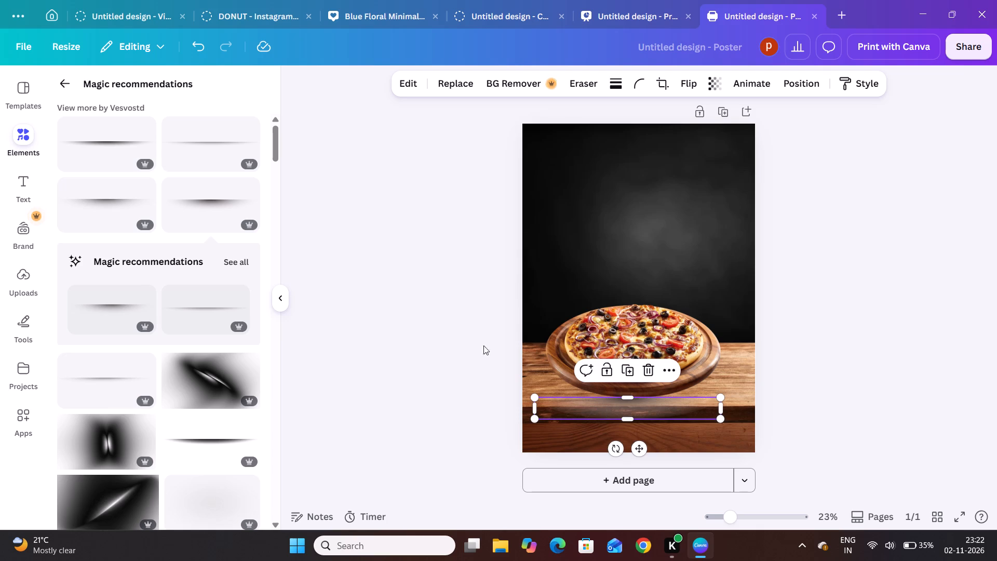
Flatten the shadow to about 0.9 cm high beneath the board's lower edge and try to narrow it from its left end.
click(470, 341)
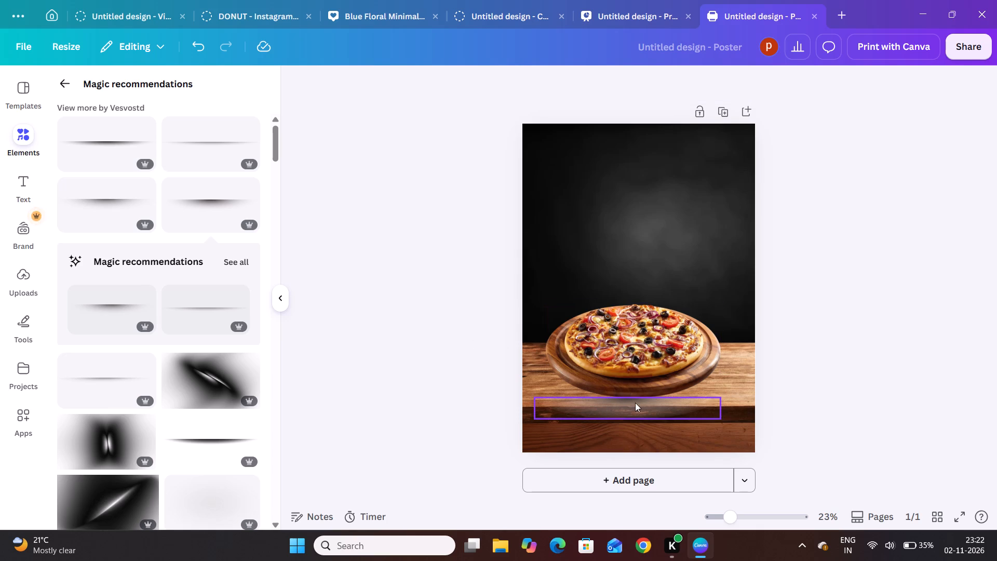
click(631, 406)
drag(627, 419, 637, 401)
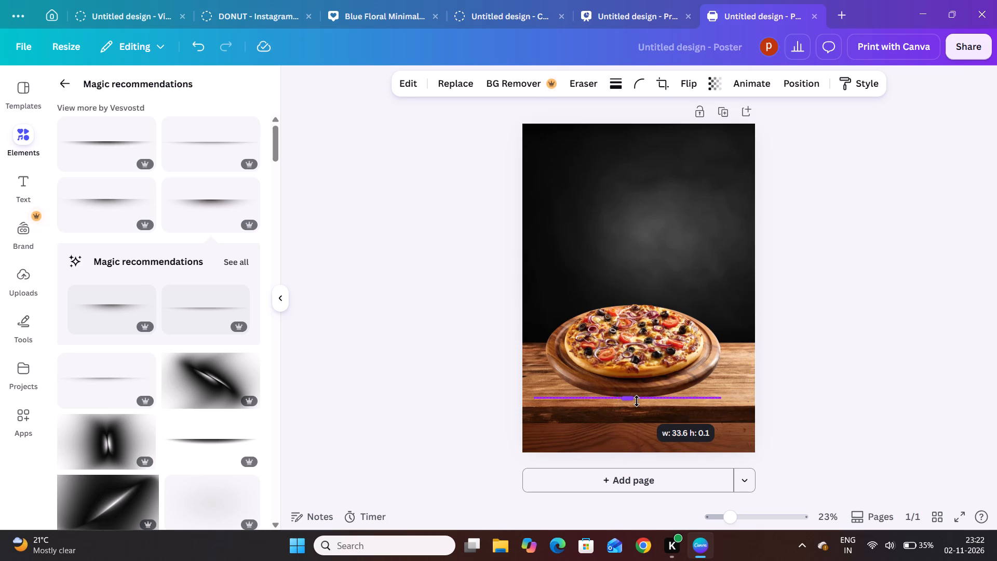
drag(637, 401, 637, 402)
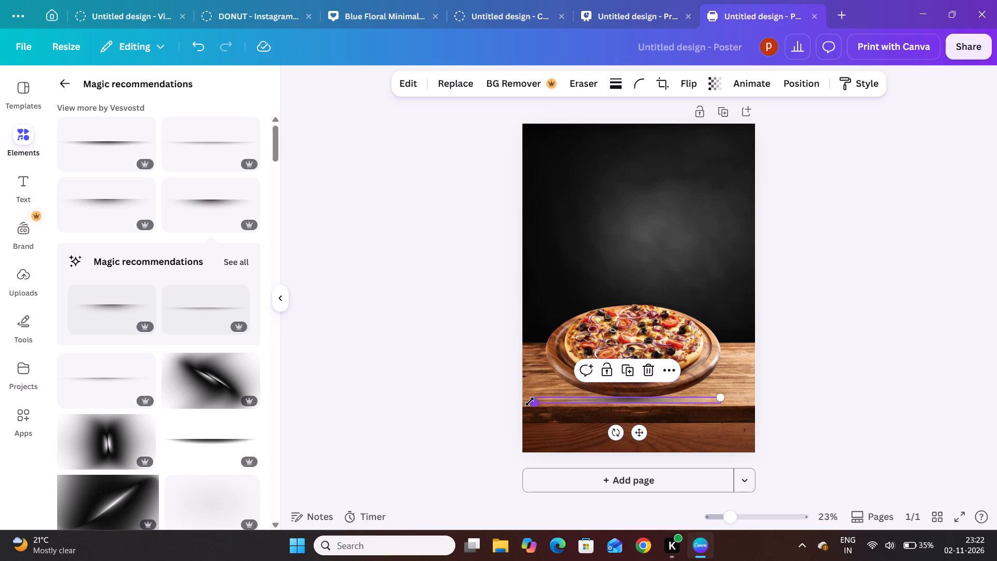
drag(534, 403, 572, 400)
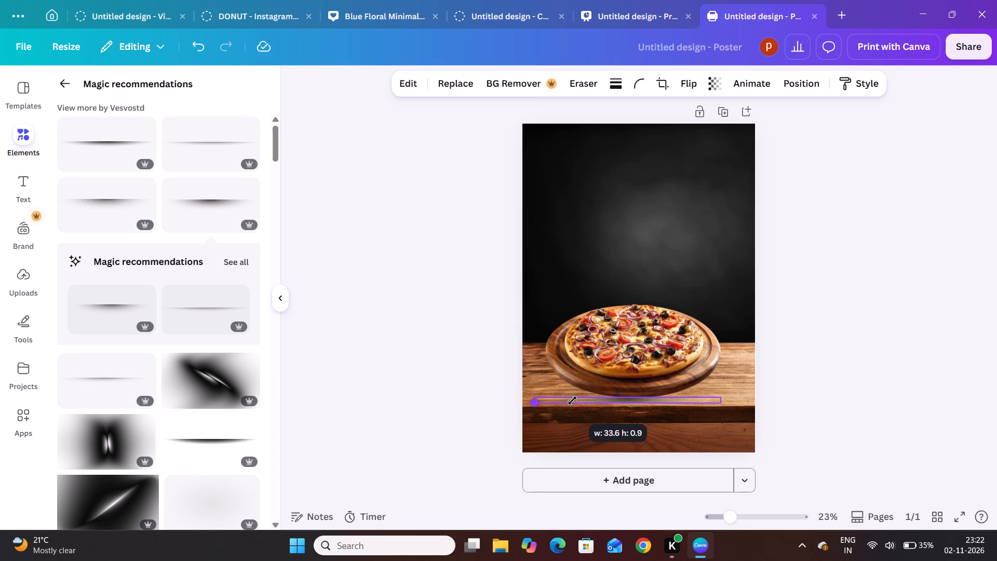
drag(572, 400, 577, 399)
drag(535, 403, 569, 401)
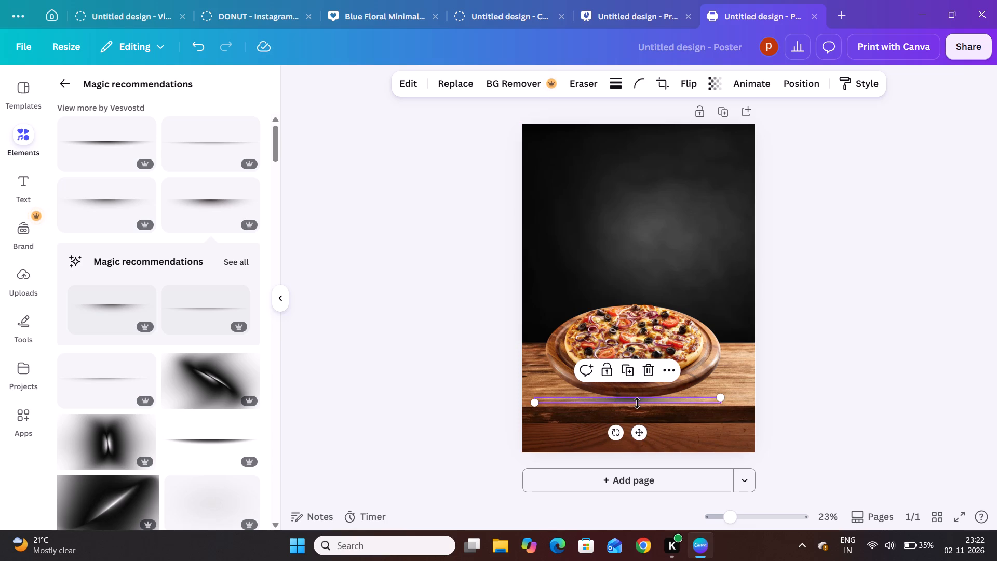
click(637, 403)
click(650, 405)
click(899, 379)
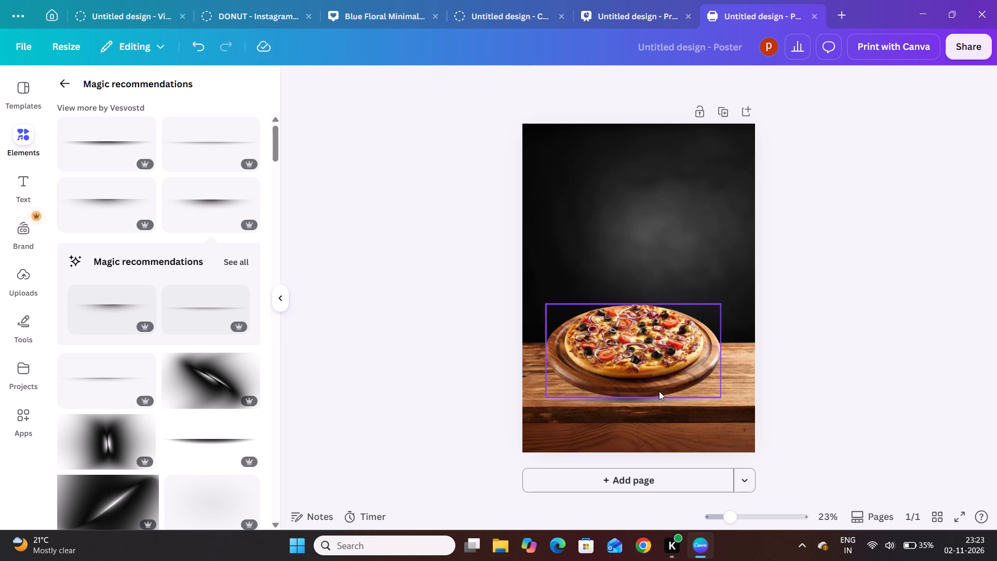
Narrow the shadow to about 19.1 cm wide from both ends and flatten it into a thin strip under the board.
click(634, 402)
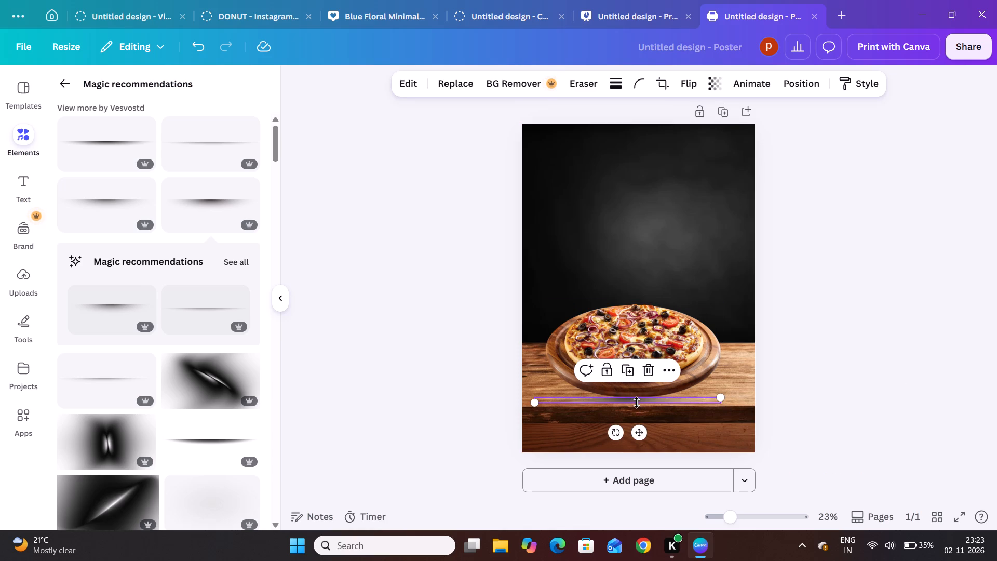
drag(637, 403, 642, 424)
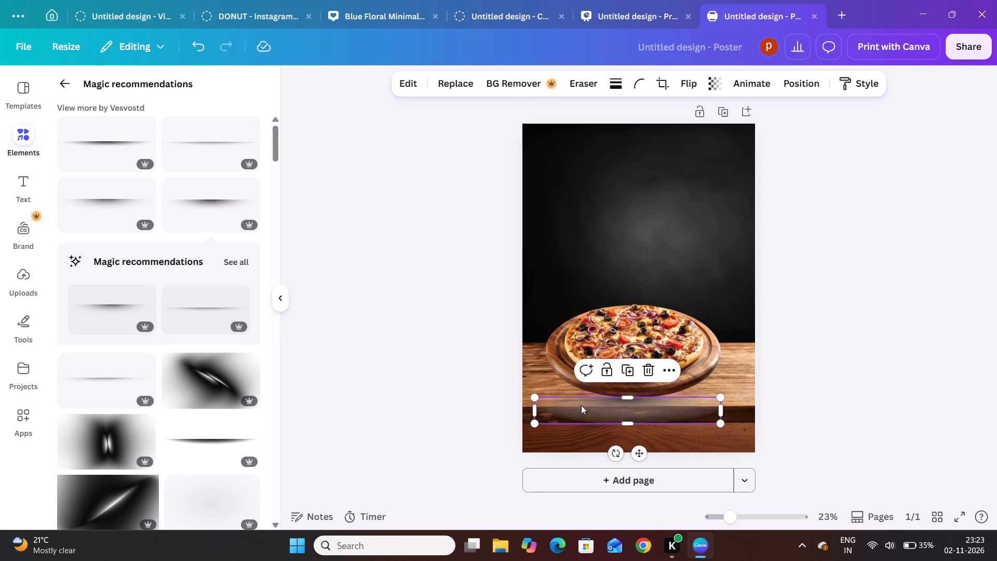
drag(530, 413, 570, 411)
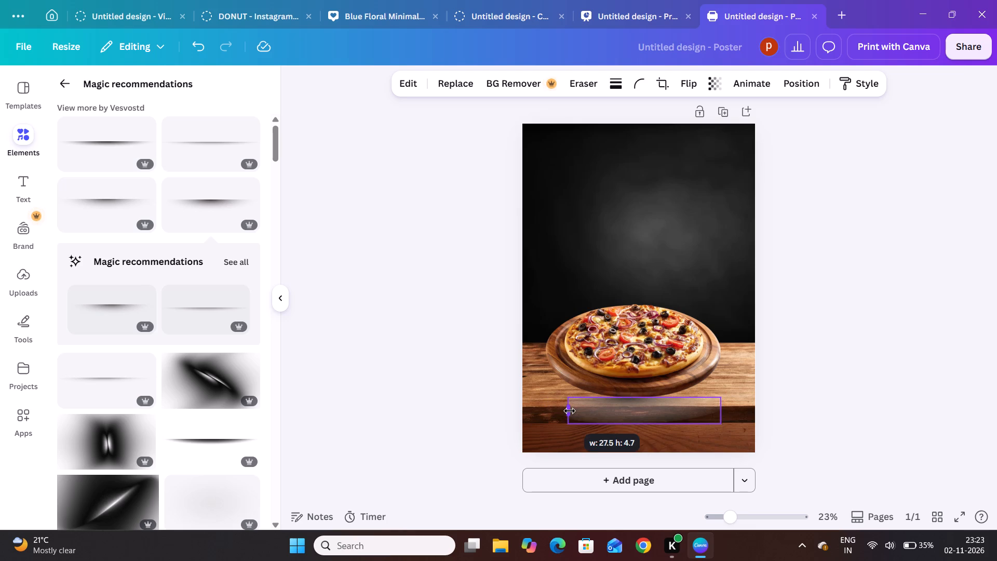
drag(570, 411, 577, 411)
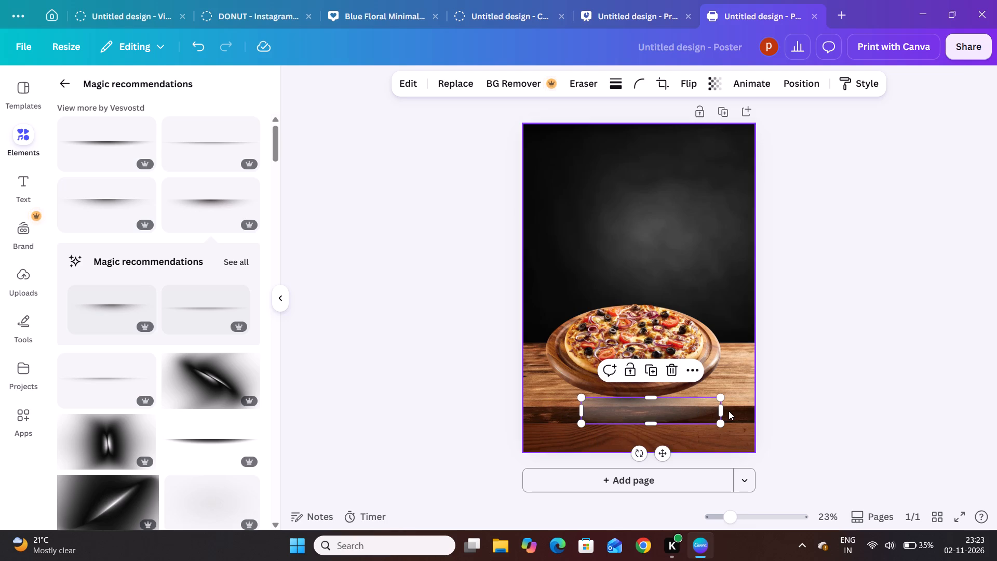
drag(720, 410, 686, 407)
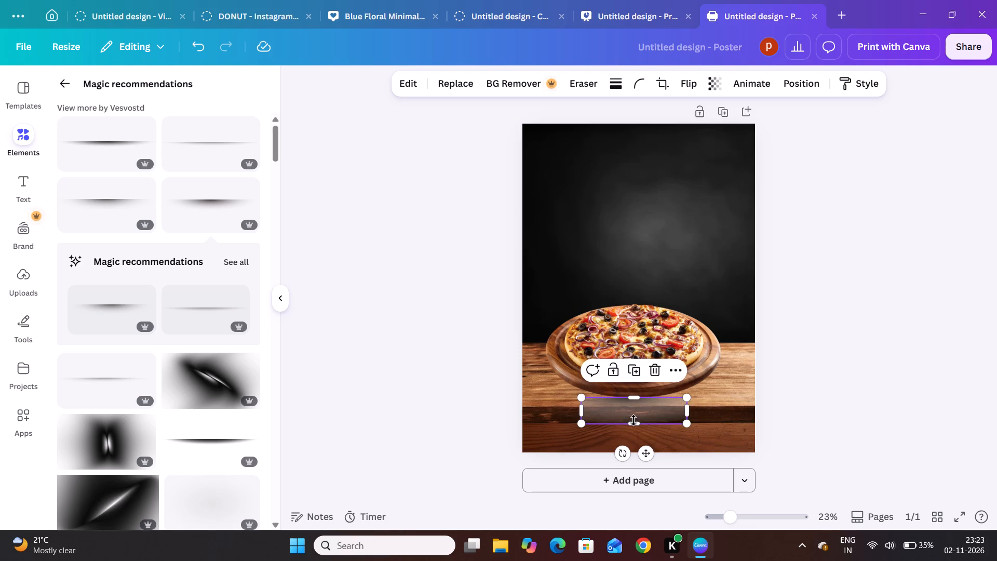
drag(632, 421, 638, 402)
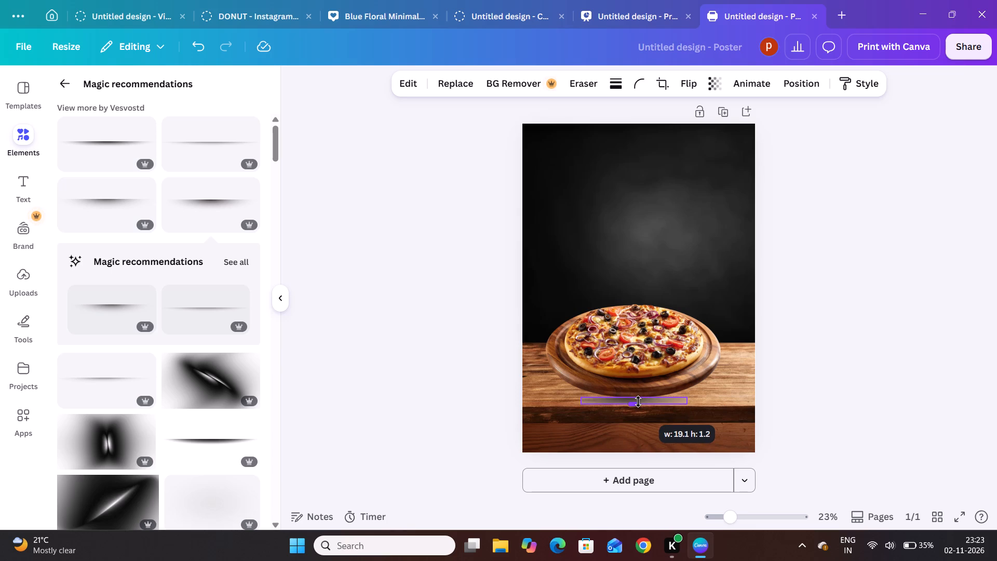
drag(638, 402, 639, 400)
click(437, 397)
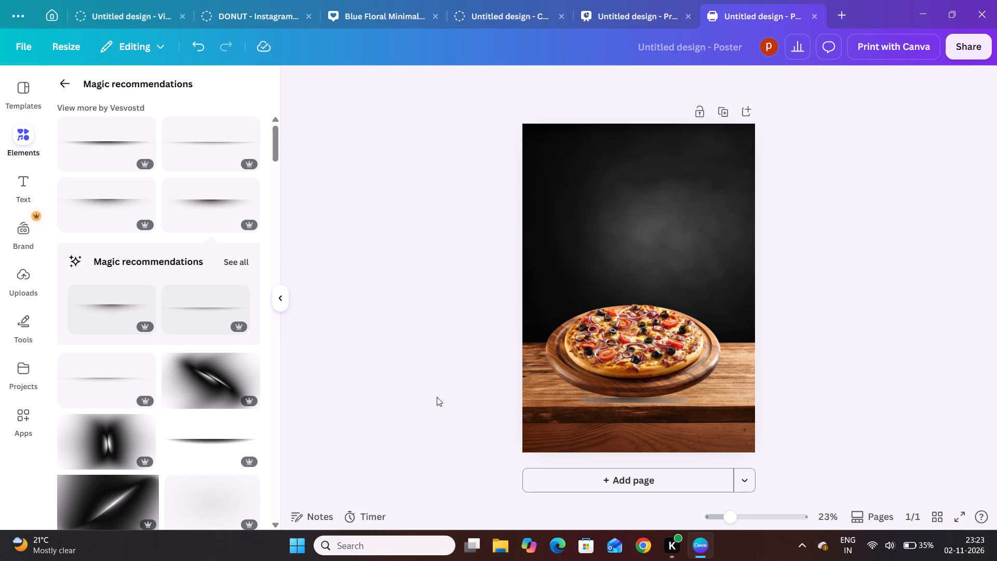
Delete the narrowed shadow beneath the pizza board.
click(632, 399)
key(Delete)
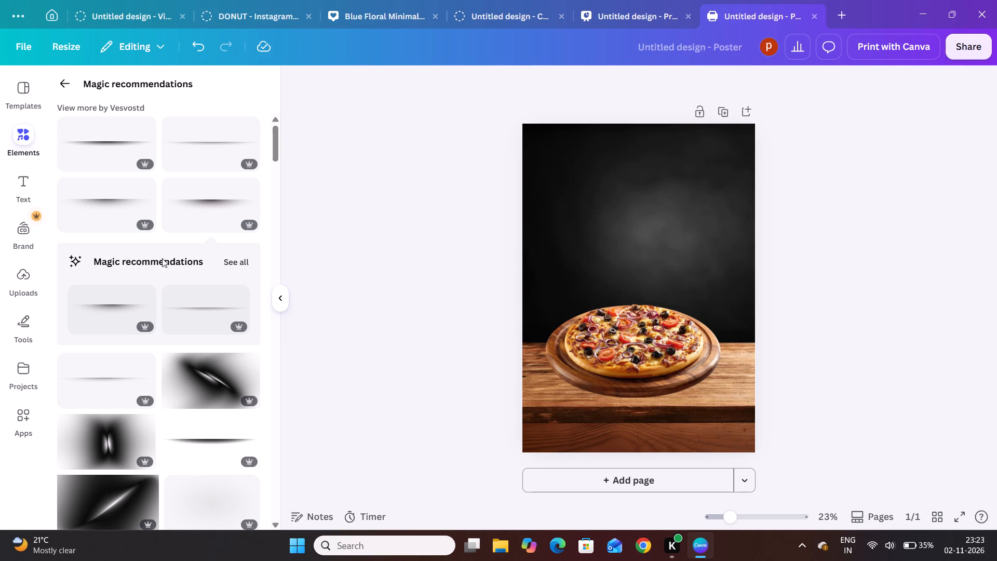
Browse the rest of the magic recommendations for another shadow that suits the pizza board.
scroll(156, 294, down, 2)
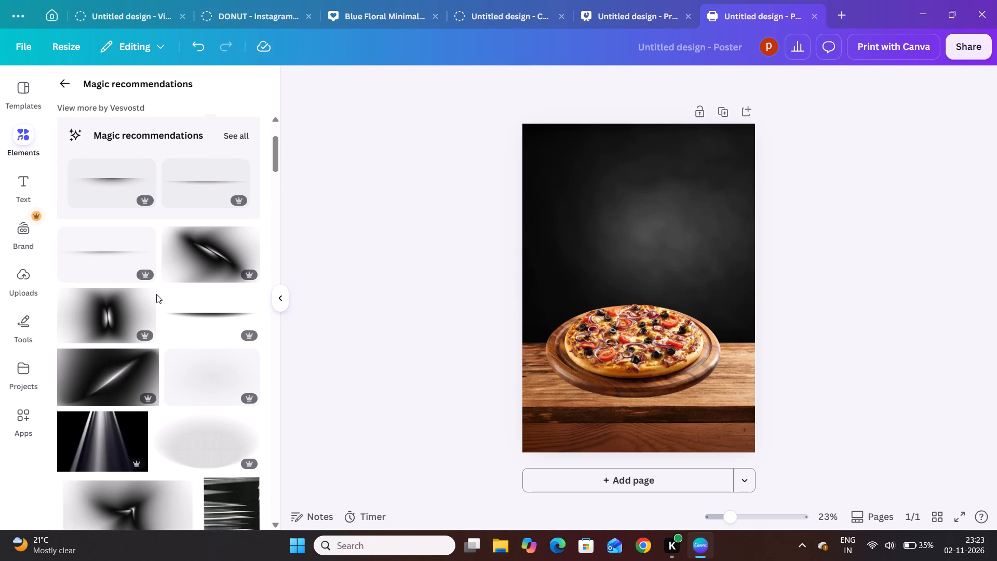
scroll(156, 294, down, 2)
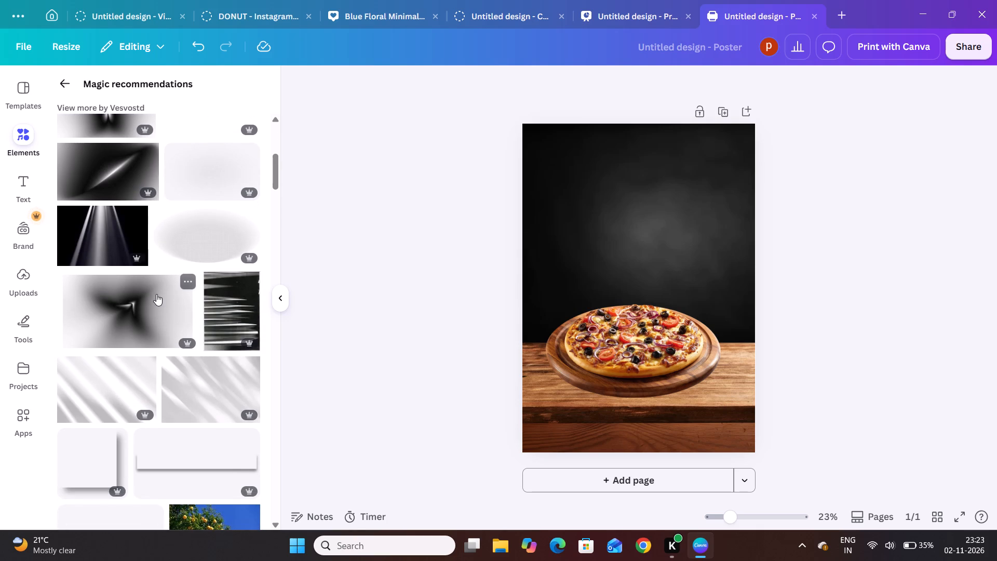
scroll(156, 294, down, 3)
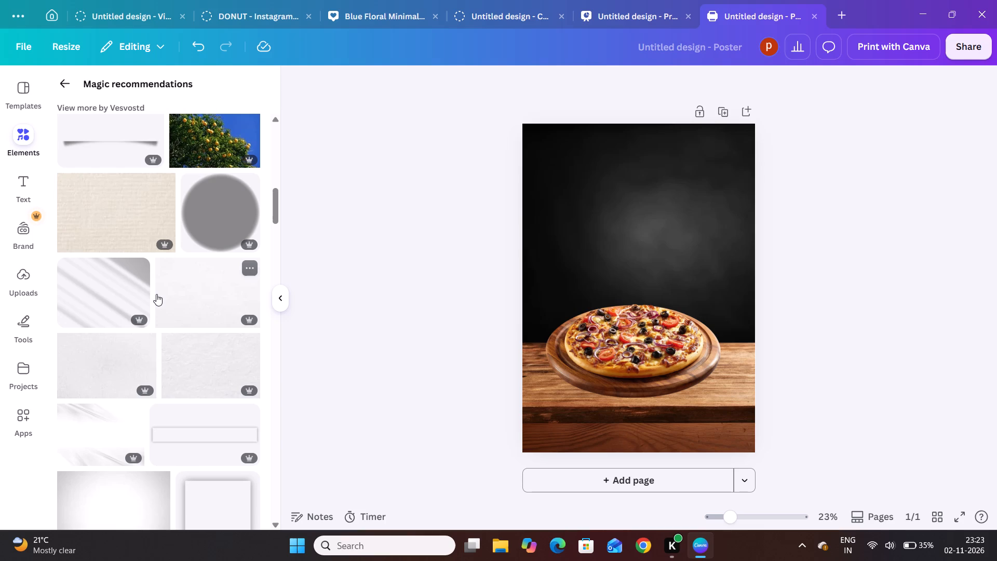
scroll(156, 294, down, 4)
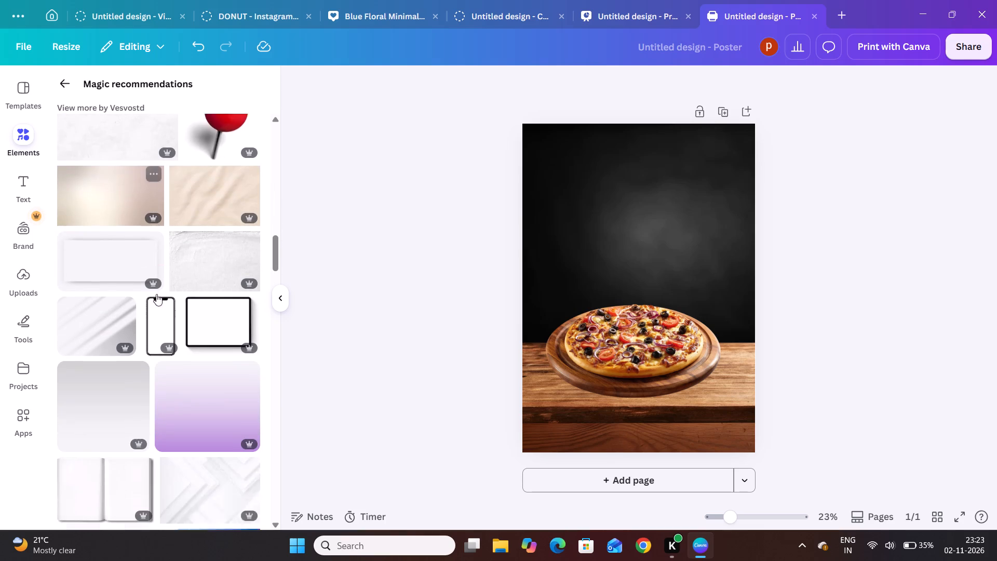
scroll(156, 294, down, 1)
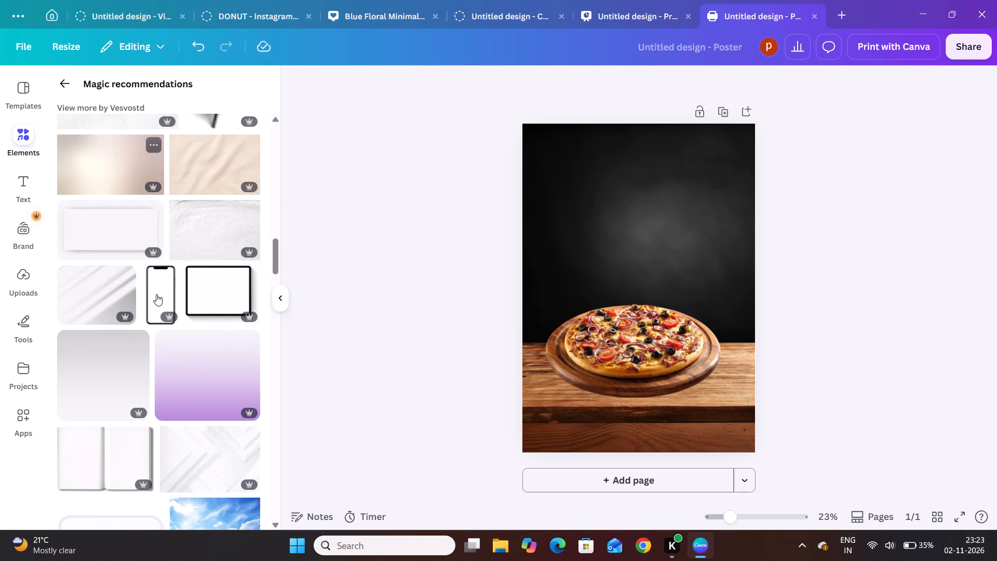
scroll(156, 294, down, 1)
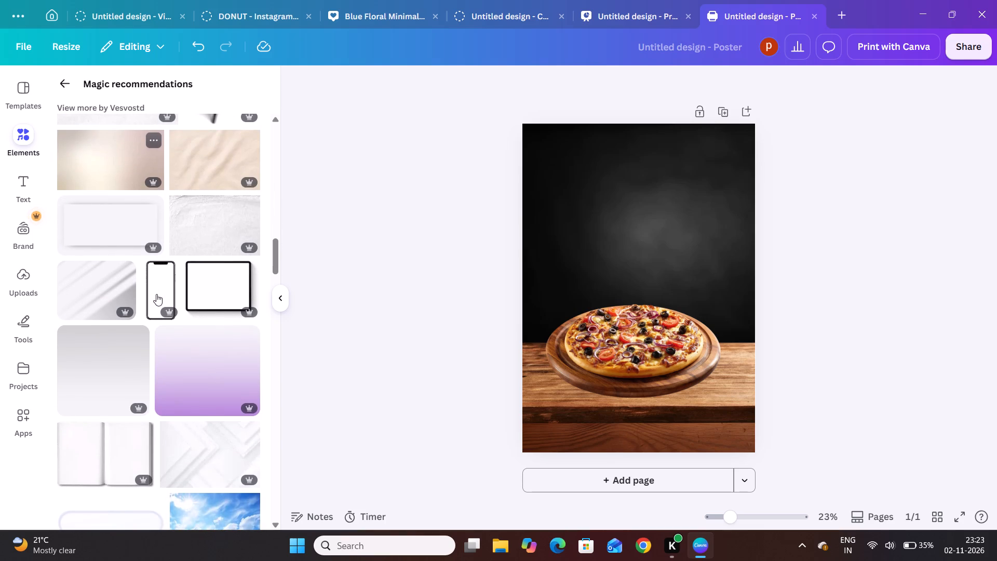
scroll(156, 294, down, 6)
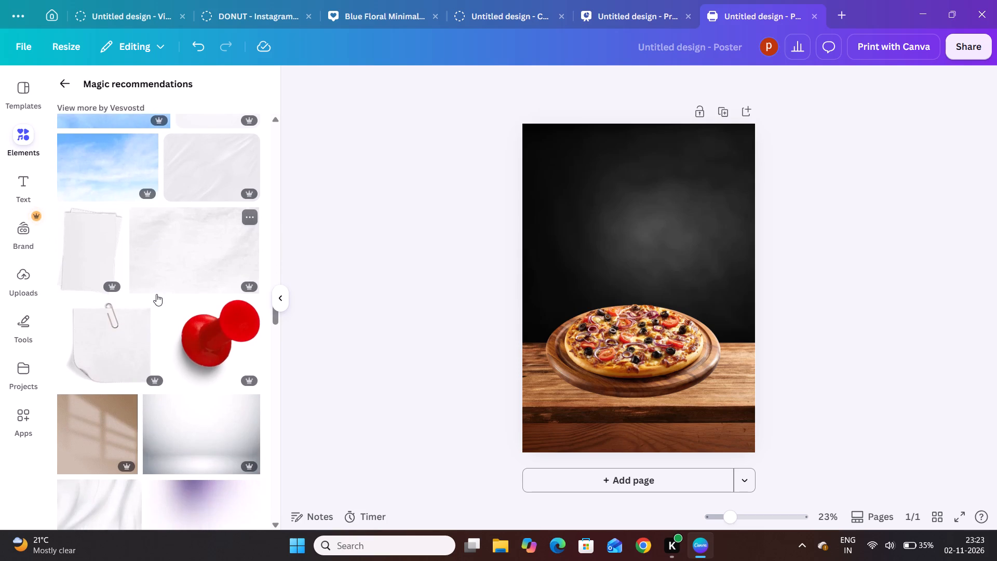
scroll(156, 294, down, 1)
scroll(156, 294, right, 1)
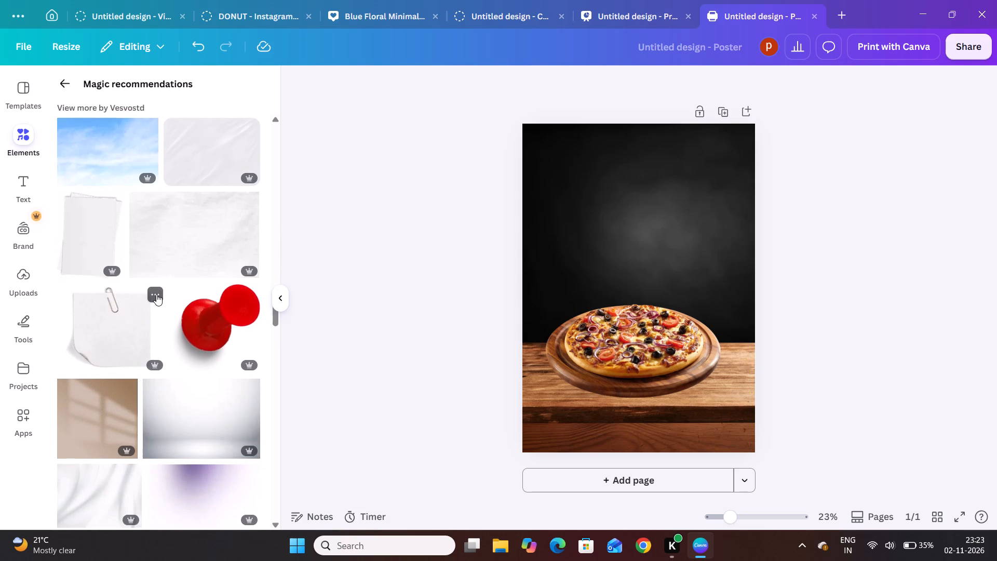
scroll(156, 294, down, 1)
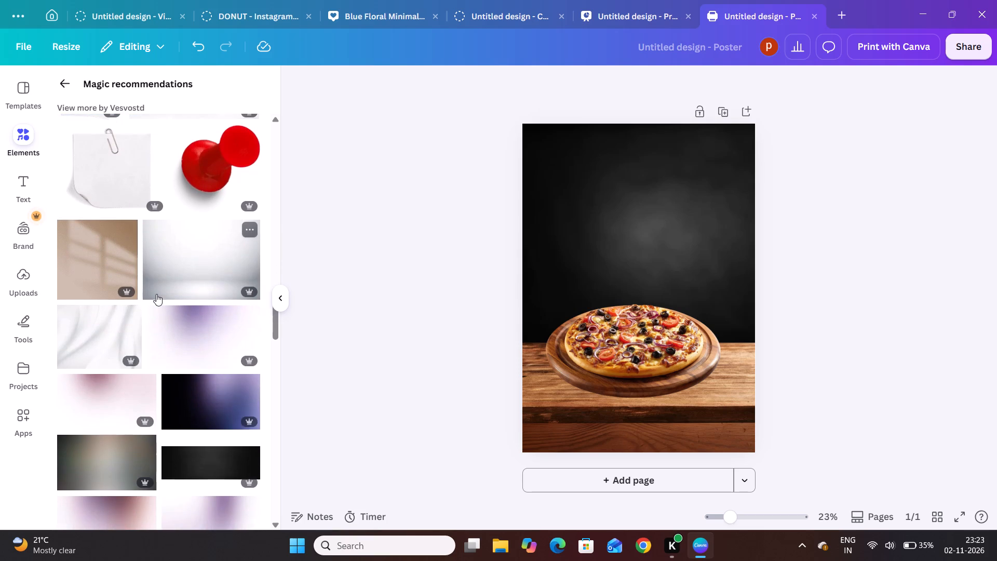
scroll(156, 294, down, 1)
scroll(156, 294, right, 2)
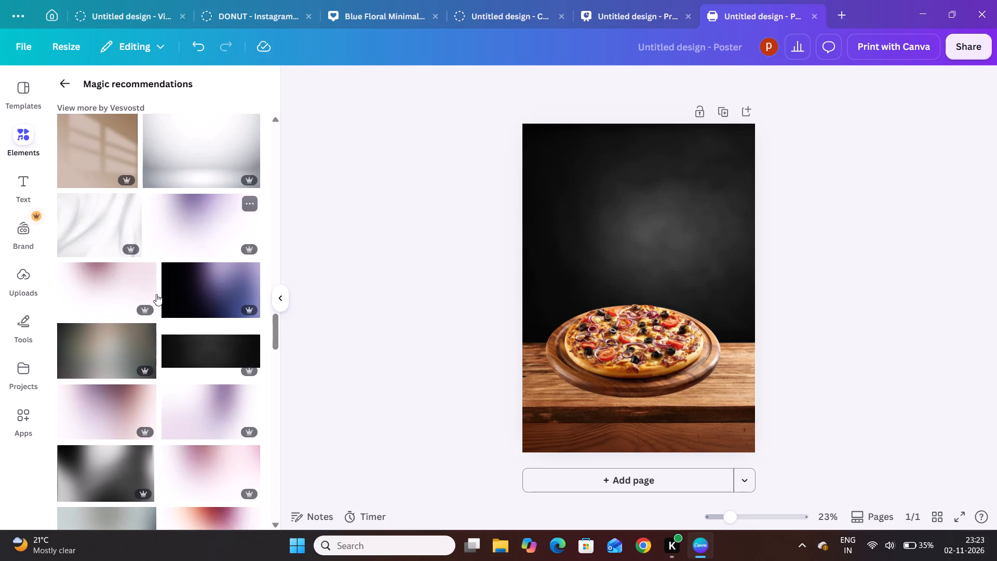
scroll(156, 294, right, 1)
scroll(156, 294, down, 1)
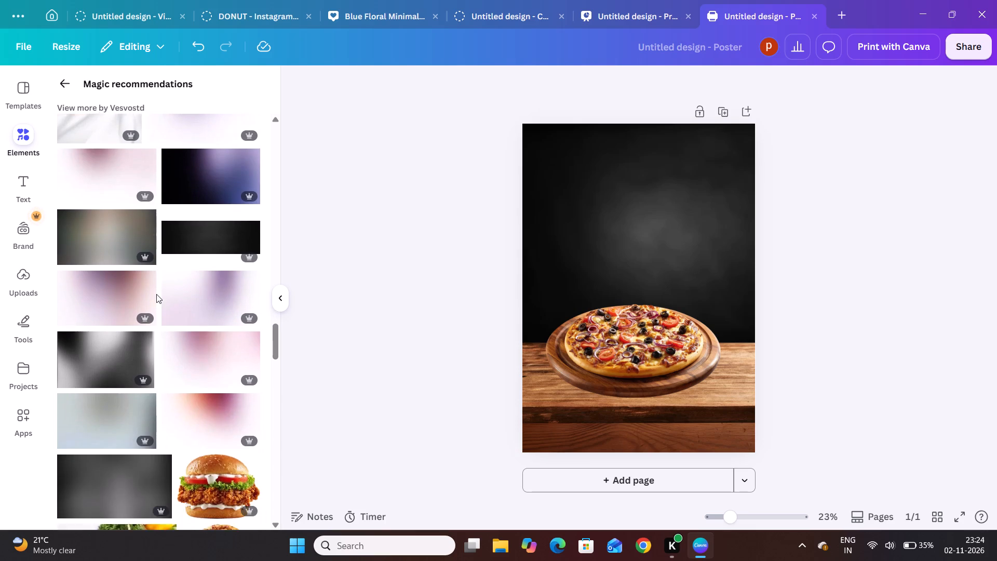
scroll(156, 294, down, 2)
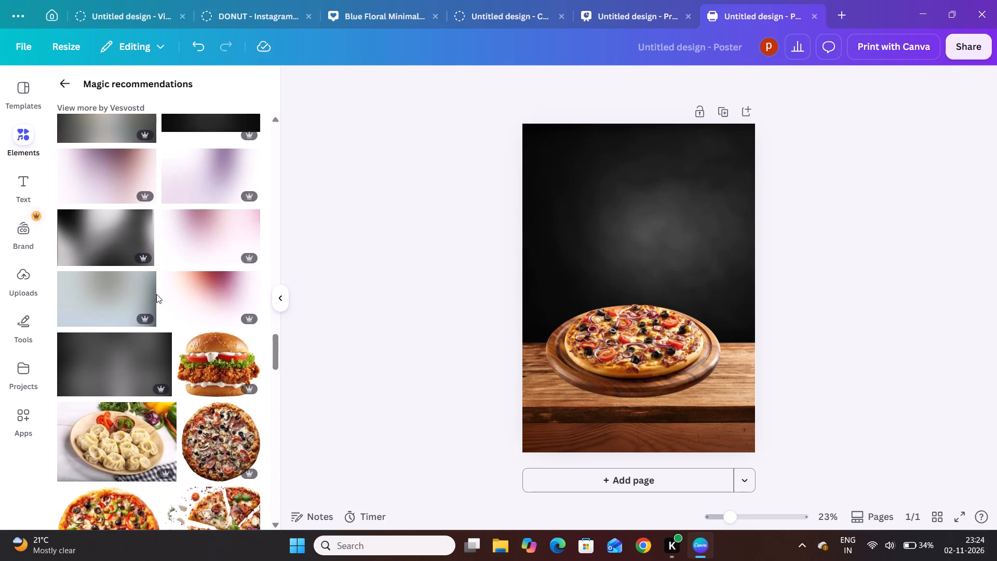
scroll(156, 294, down, 2)
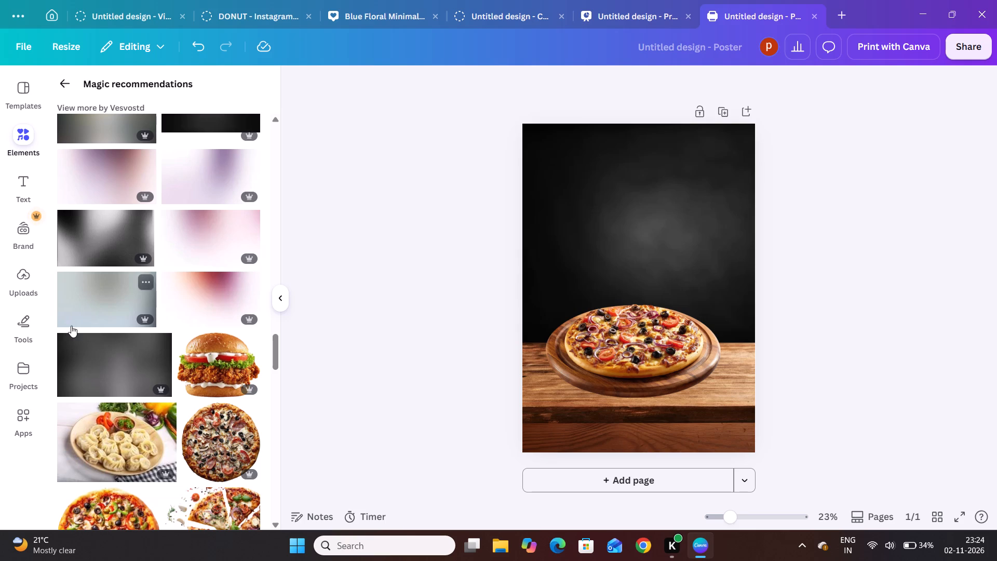
Add a heading to the poster and replace its placeholder text with "PIZZA".
click(14, 198)
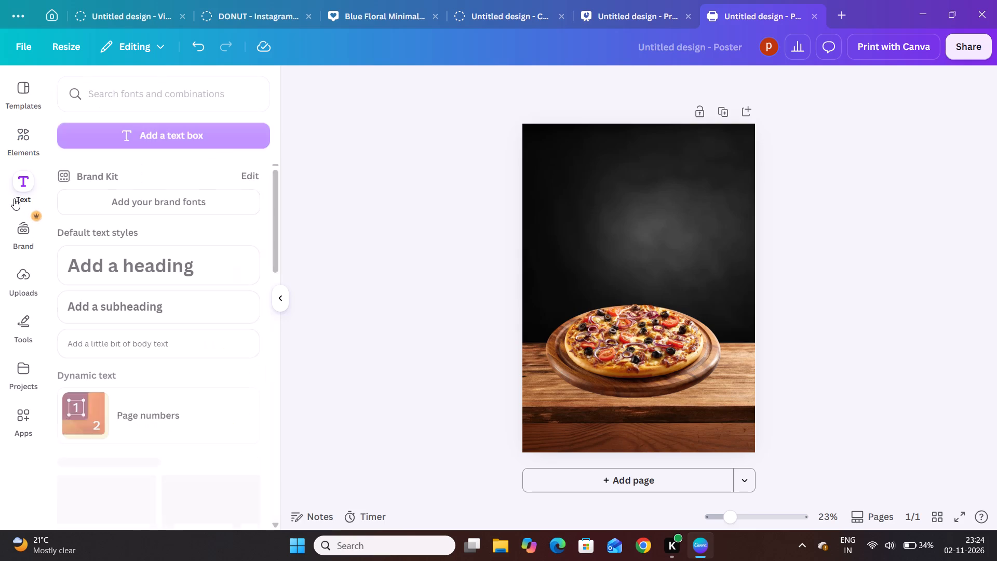
click(158, 295)
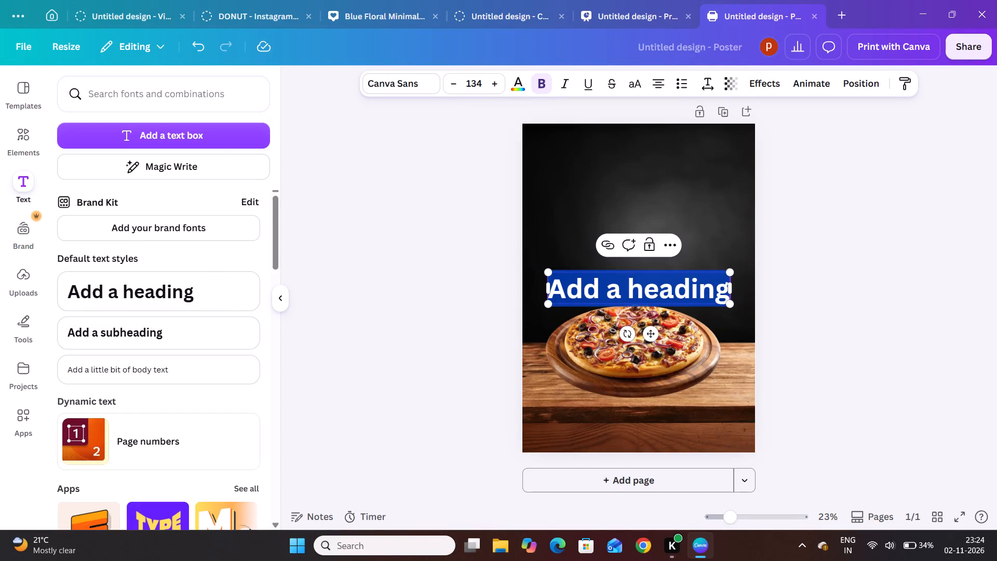
click(651, 287)
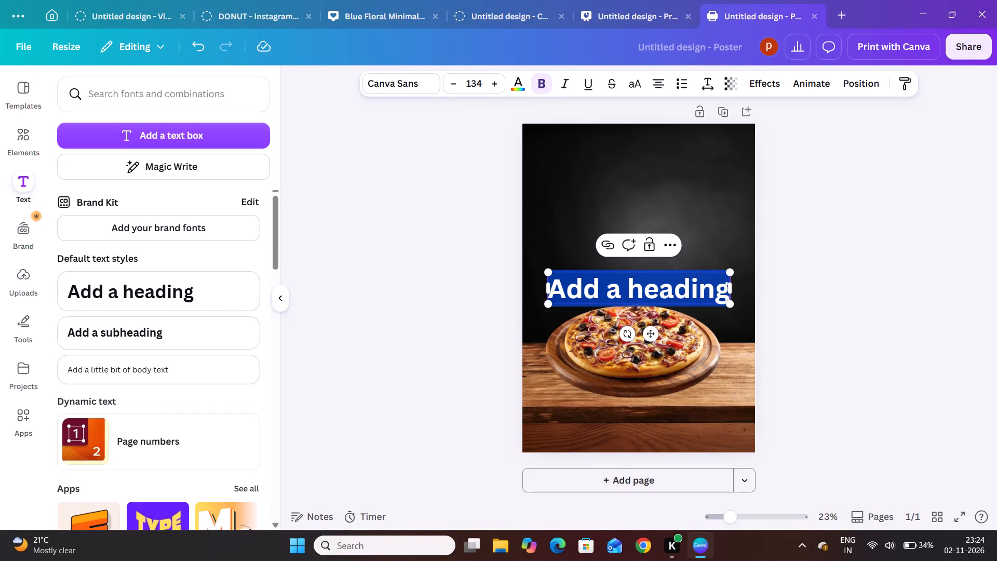
double_click(656, 287)
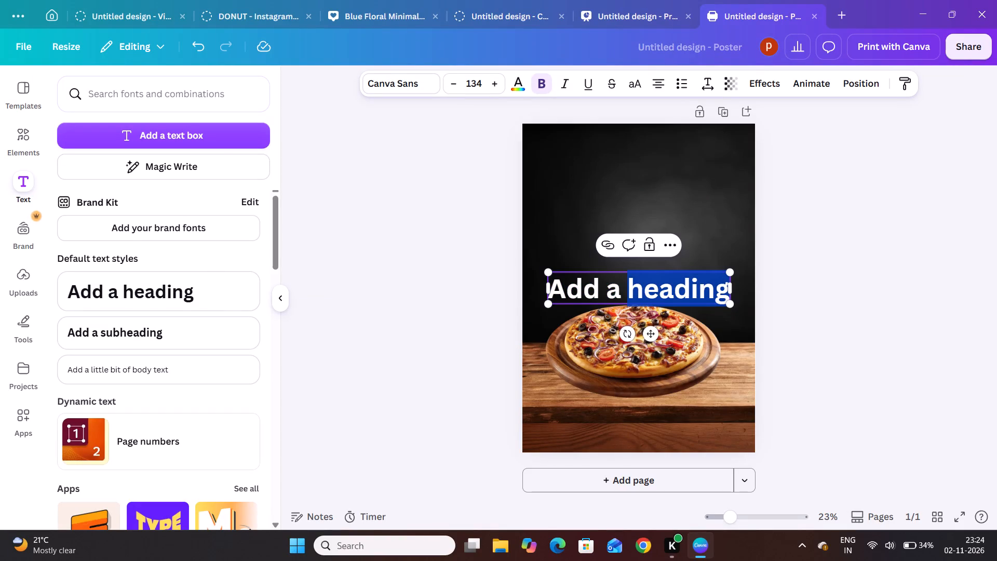
key(Delete)
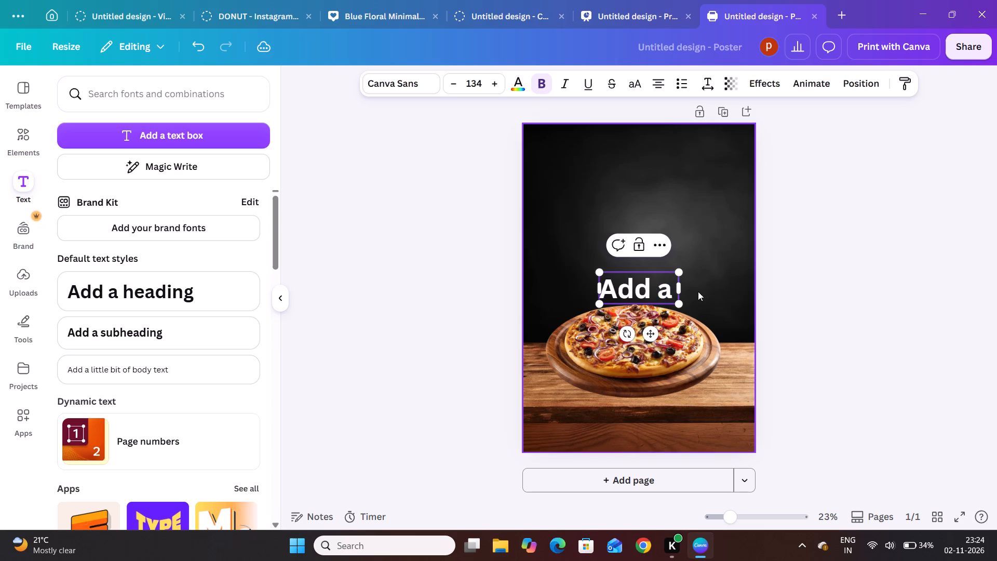
drag(671, 289, 592, 294)
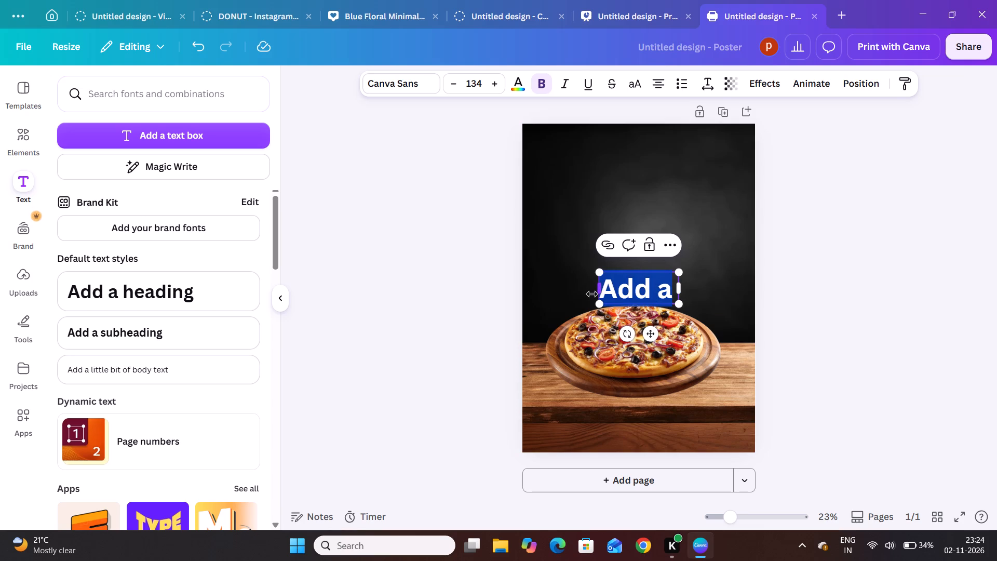
text(PIZZA)
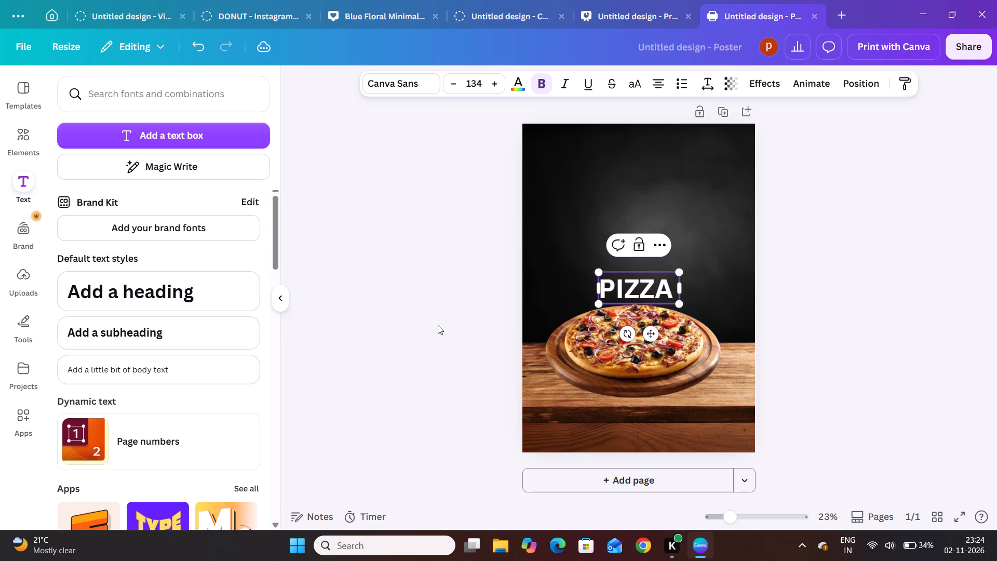
click(438, 325)
Move the PIZZA heading to the upper part of the poster and widen its text box to about the pizza board's width.
click(643, 277)
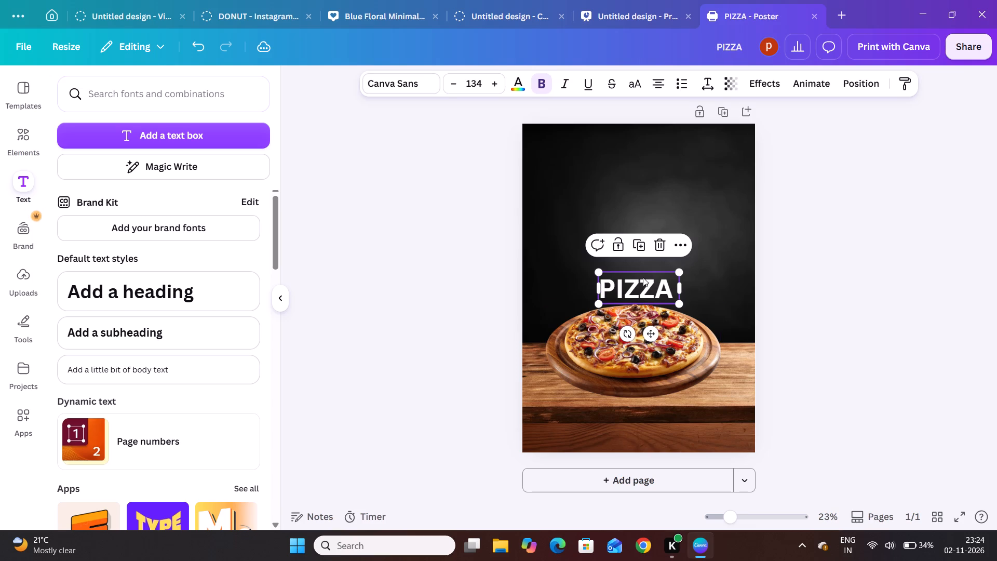
drag(643, 277, 629, 167)
drag(669, 179, 744, 166)
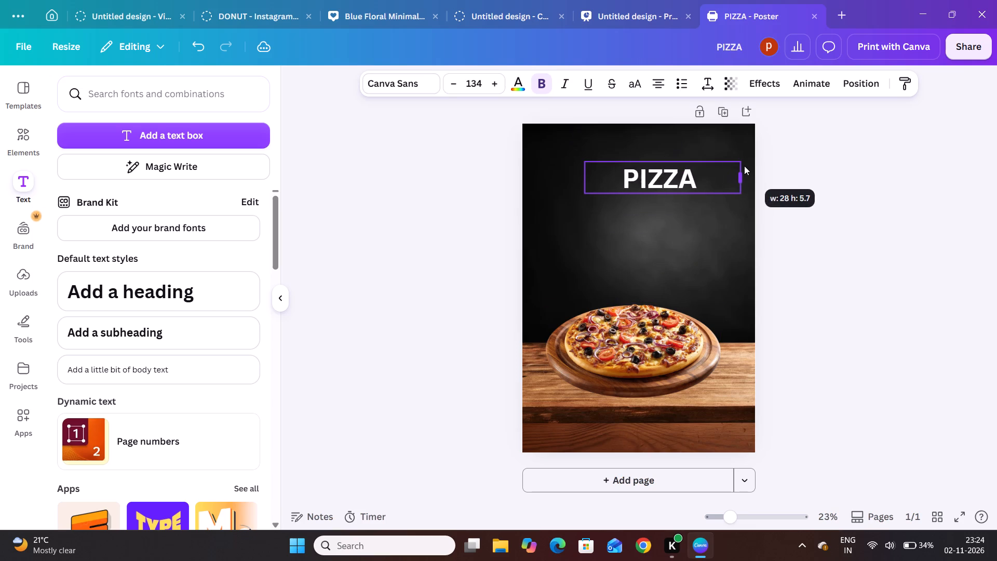
drag(744, 166, 724, 172)
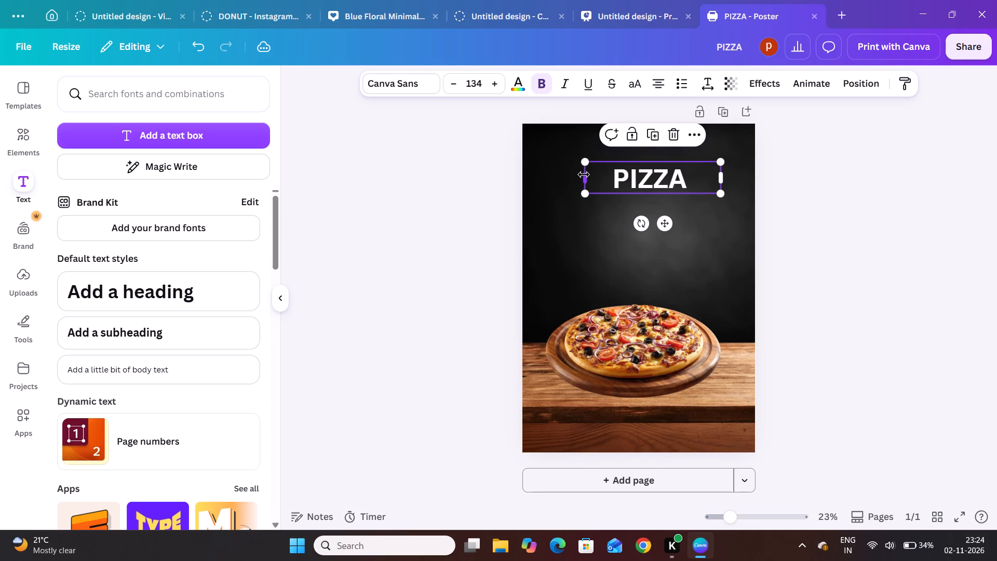
drag(584, 175, 548, 179)
click(644, 181)
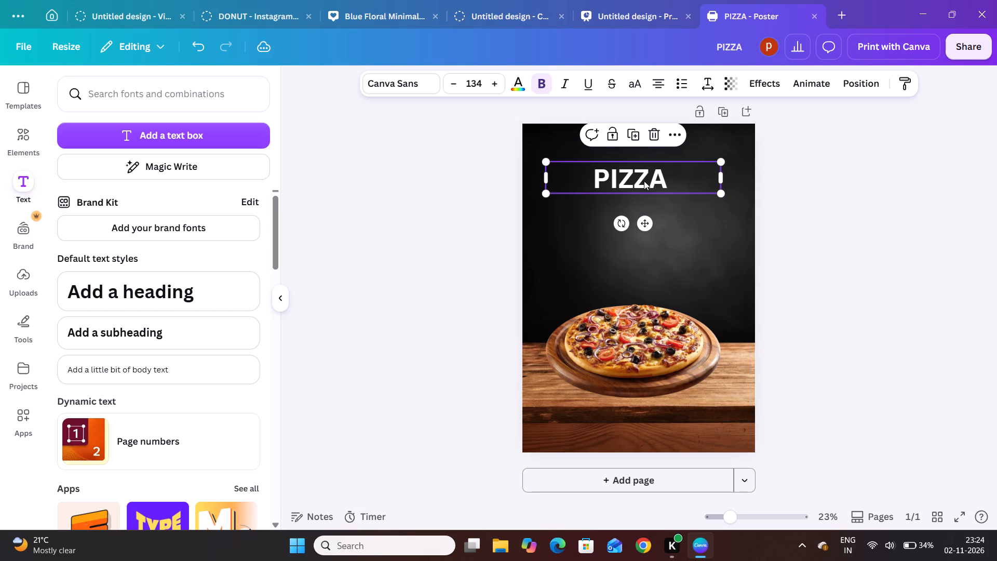
click(494, 212)
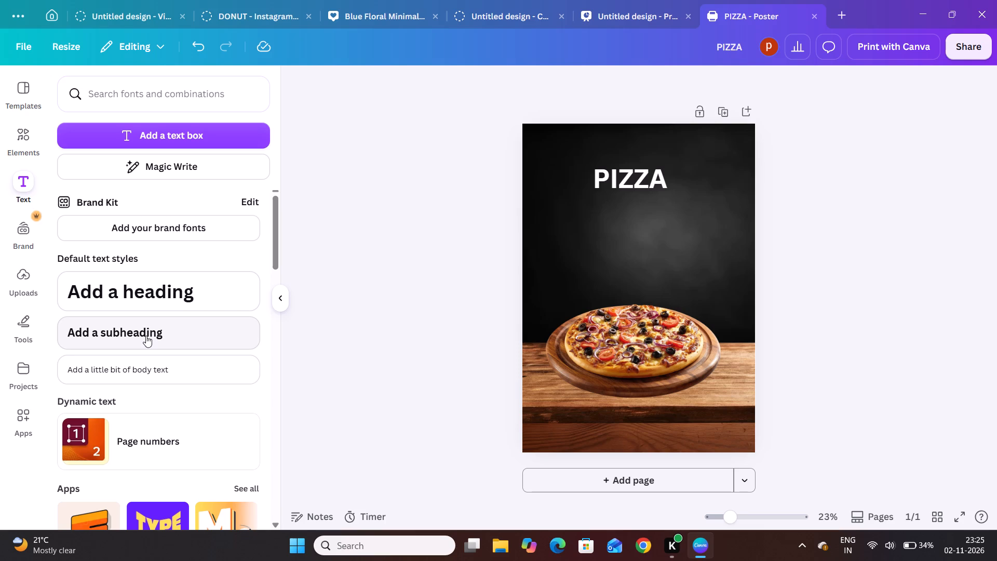
Add a body text box reading "Limited Offer" on a single line, without an empty line below.
click(145, 372)
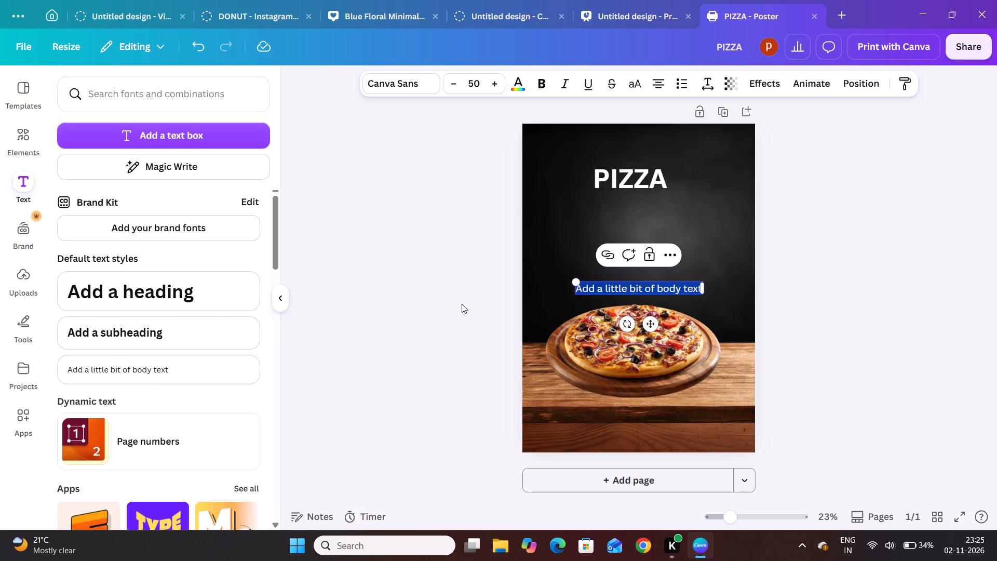
key(l)
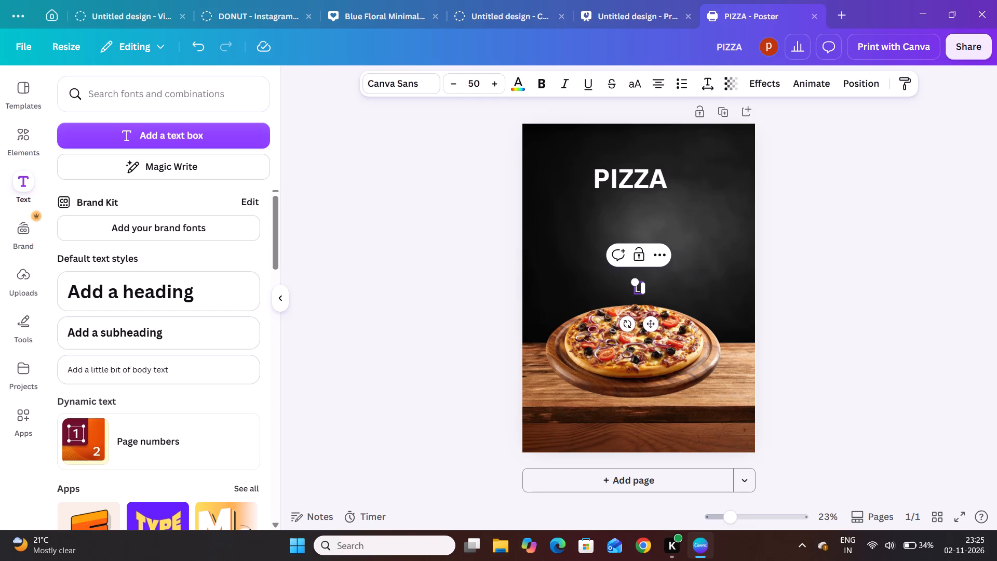
text(mited)
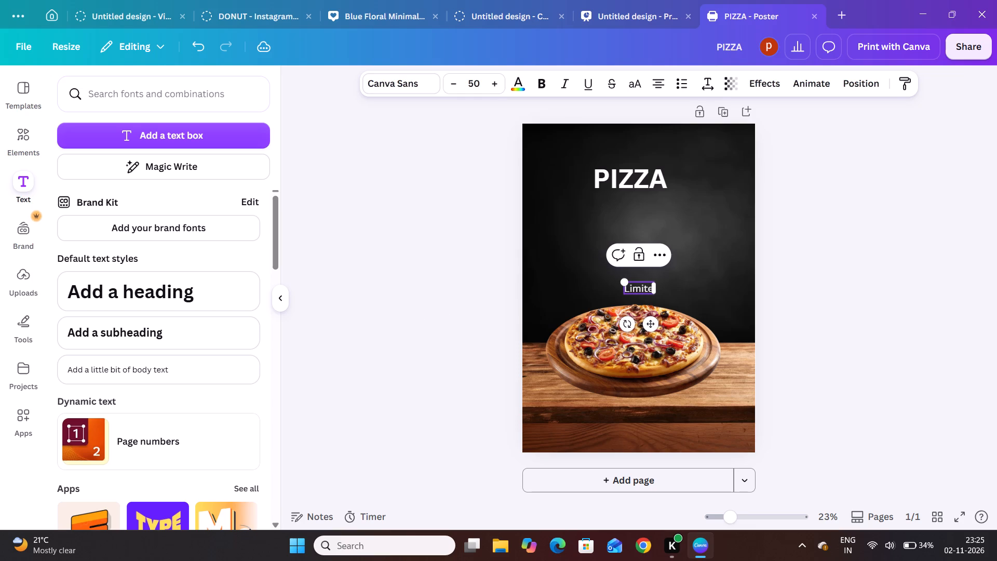
key(space)
text(ffer)
key(Return)
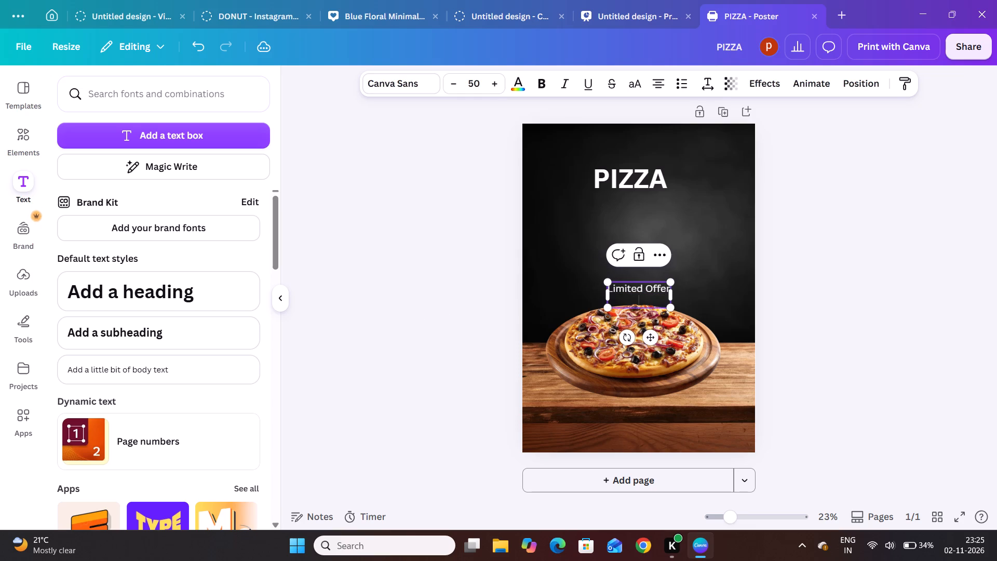
click(373, 278)
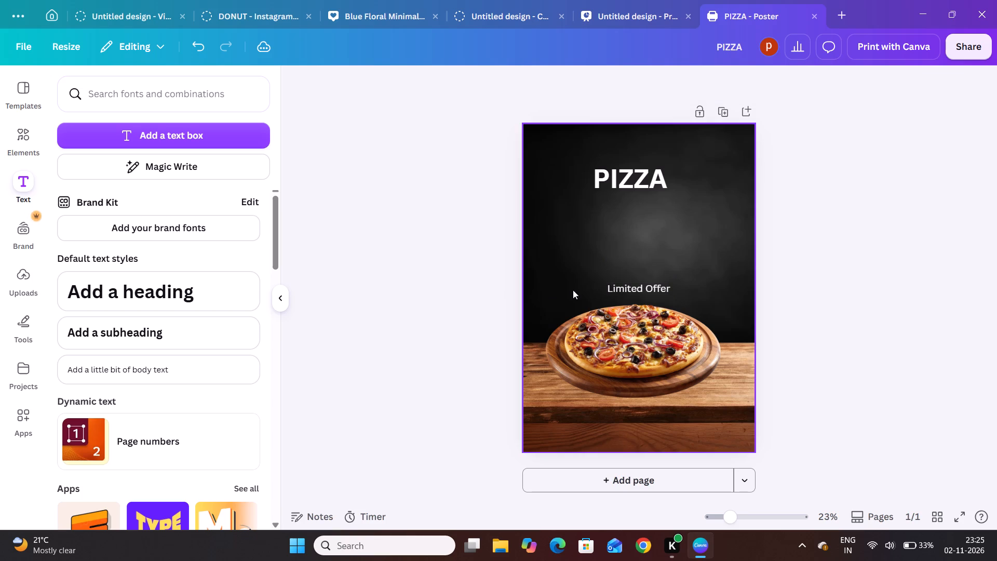
click(623, 289)
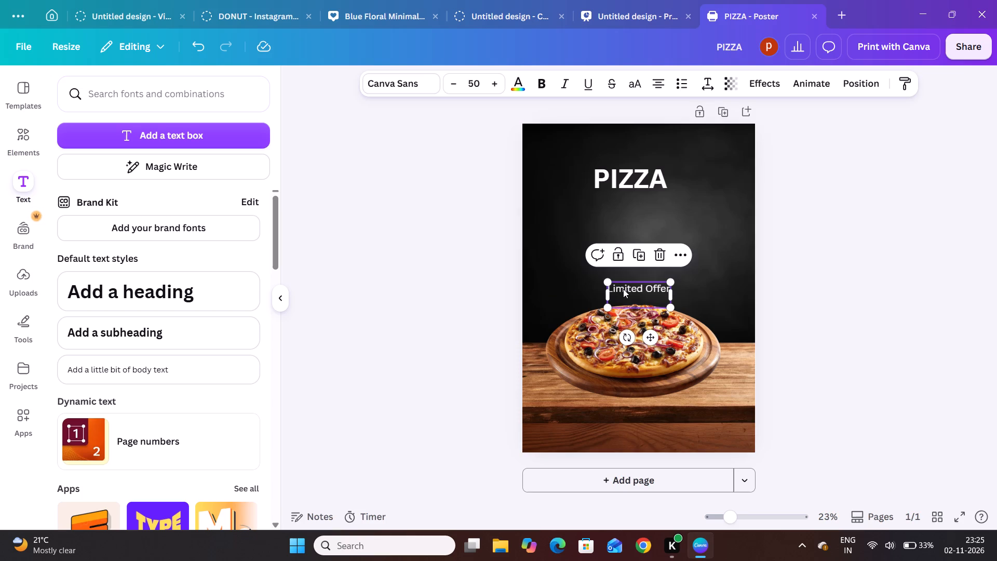
double_click(645, 295)
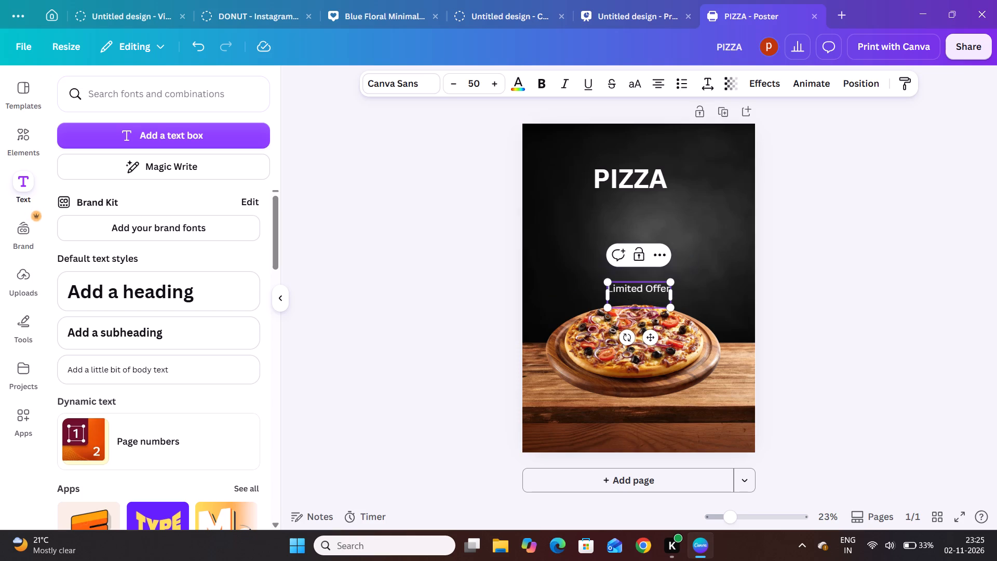
key(BackSpace)
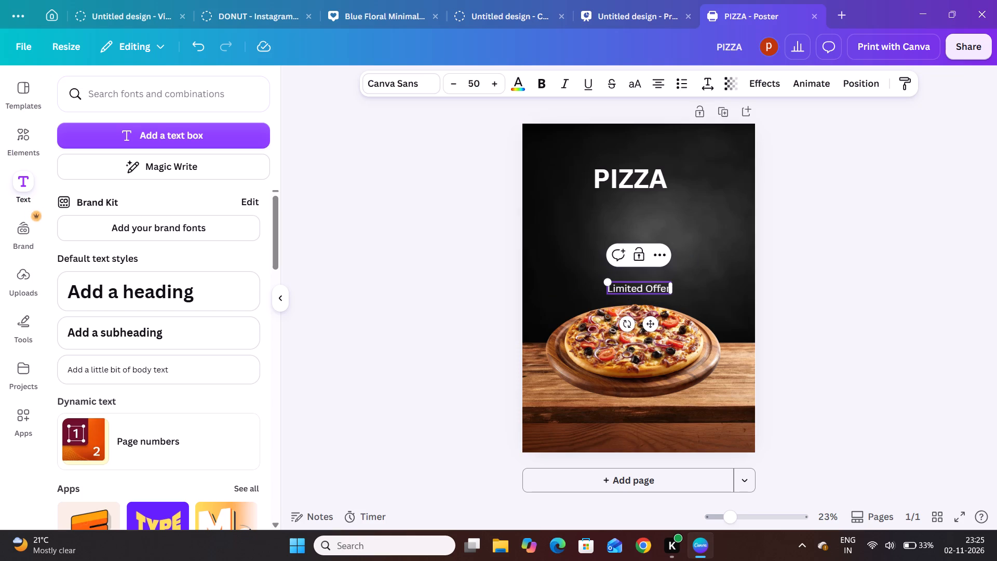
click(454, 336)
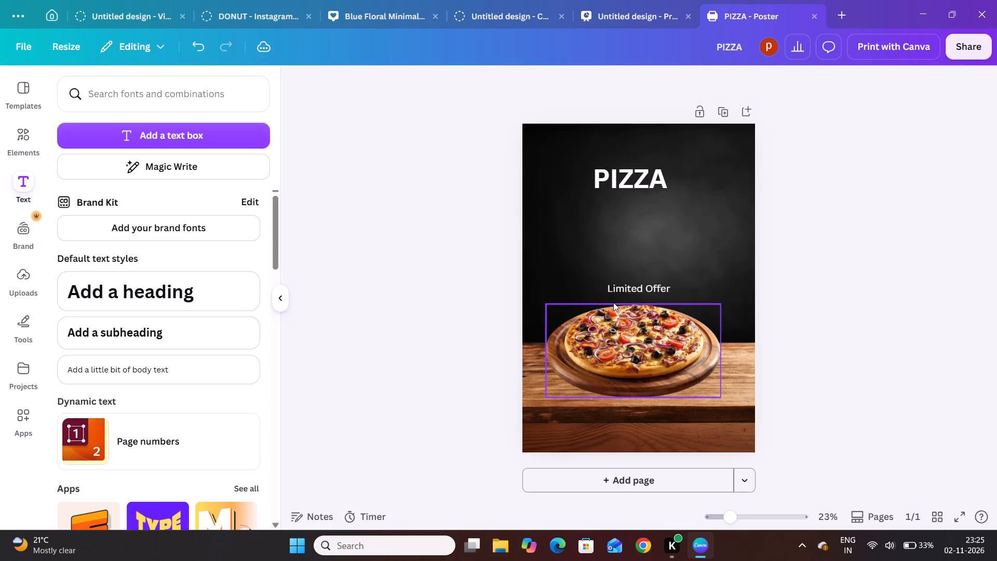
Move the "Limited Offer" text directly beneath the PIZZA heading, slightly left of its centre.
drag(632, 286, 585, 177)
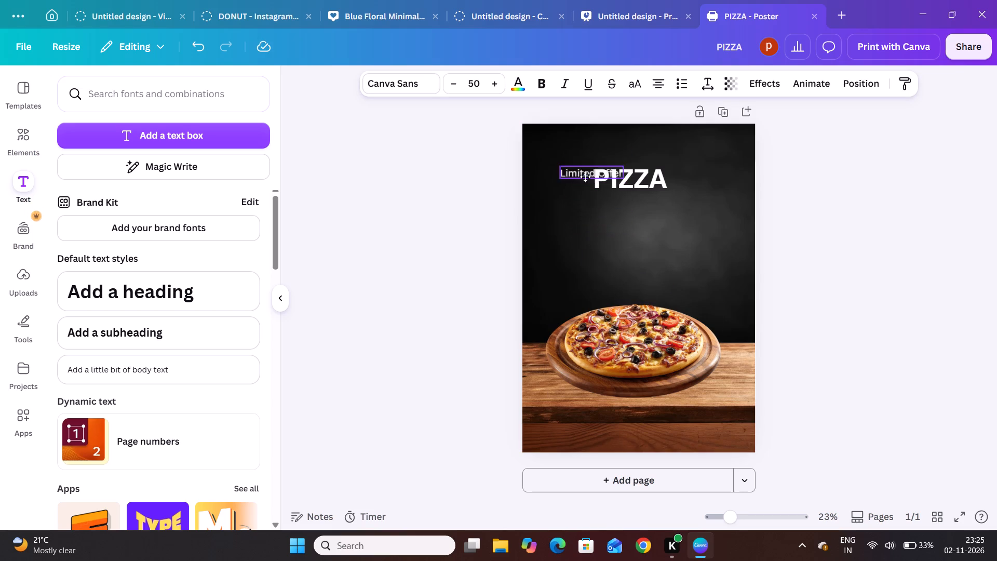
drag(585, 177, 592, 201)
click(394, 239)
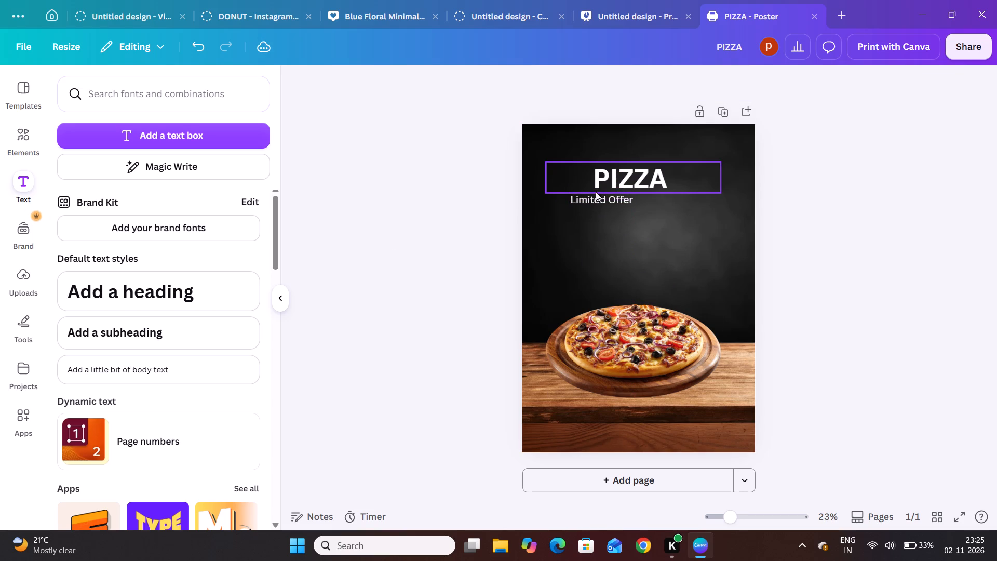
Change the PIZZA heading's font to HK Modular from the recently used fonts.
click(612, 184)
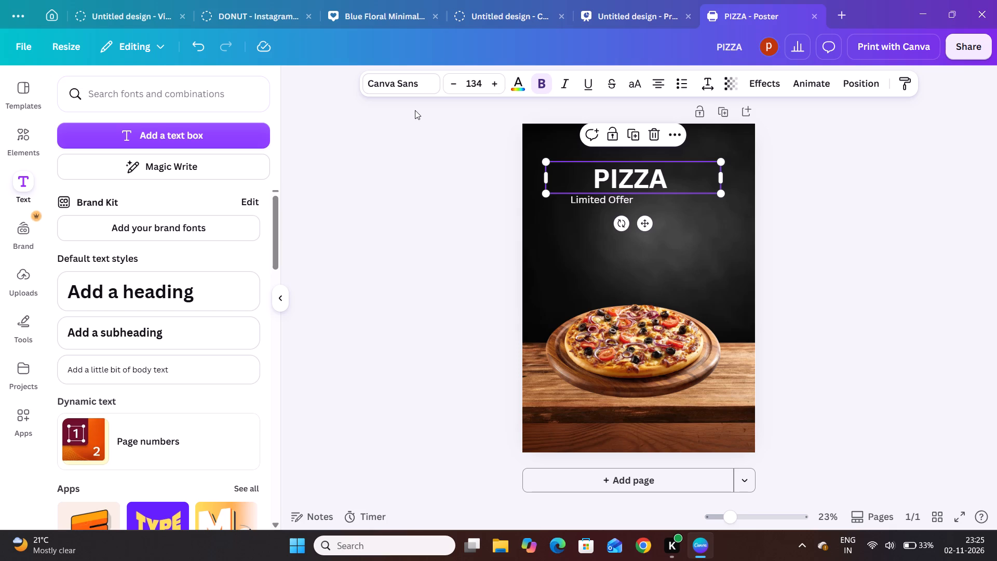
click(419, 83)
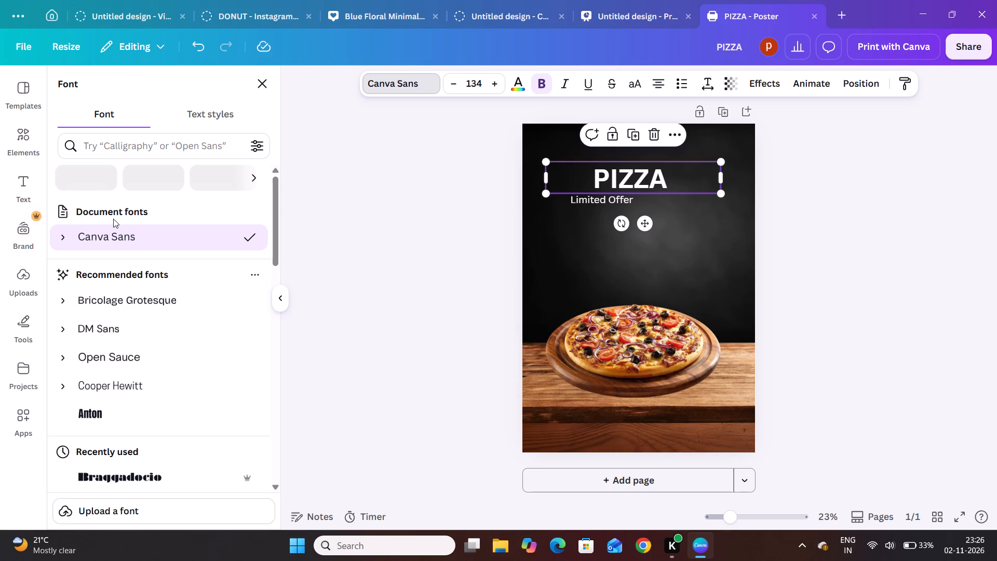
scroll(118, 333, down, 4)
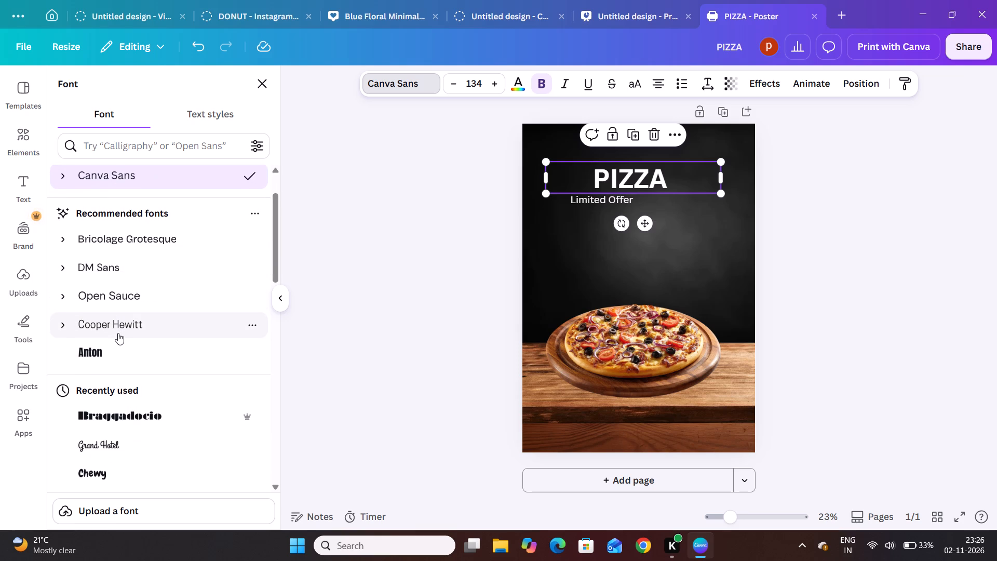
scroll(118, 333, down, 4)
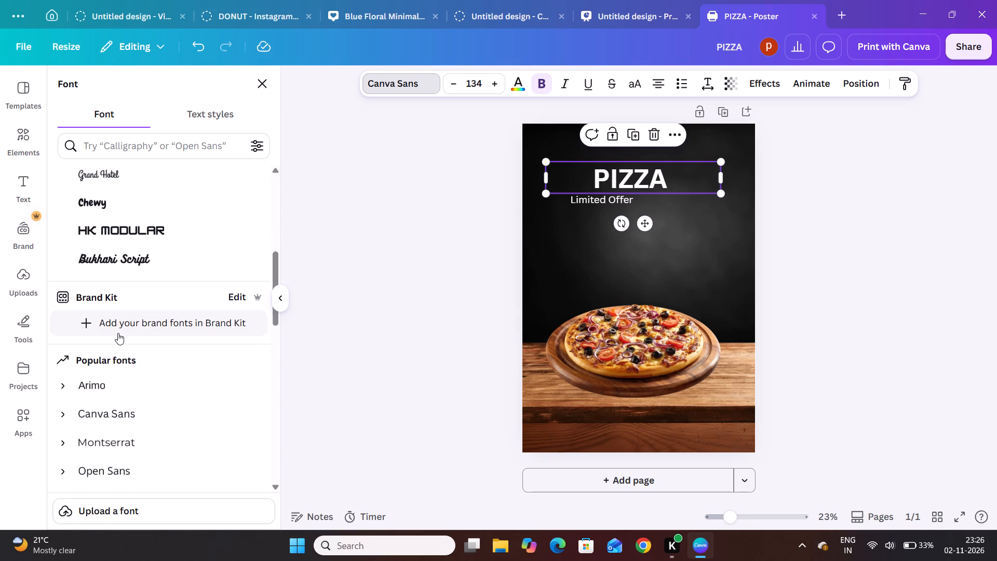
scroll(118, 333, down, 1)
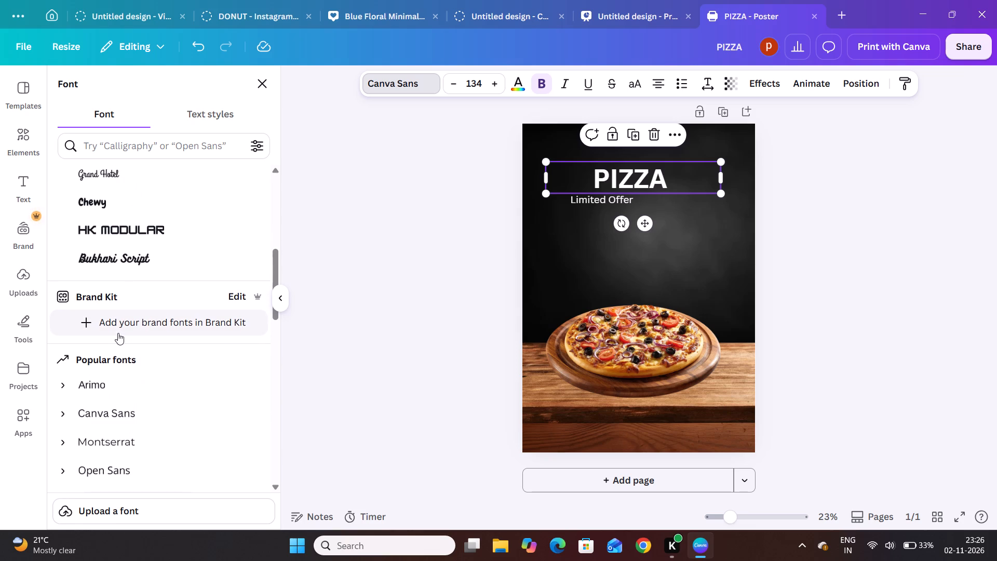
scroll(118, 333, up, 1)
click(139, 268)
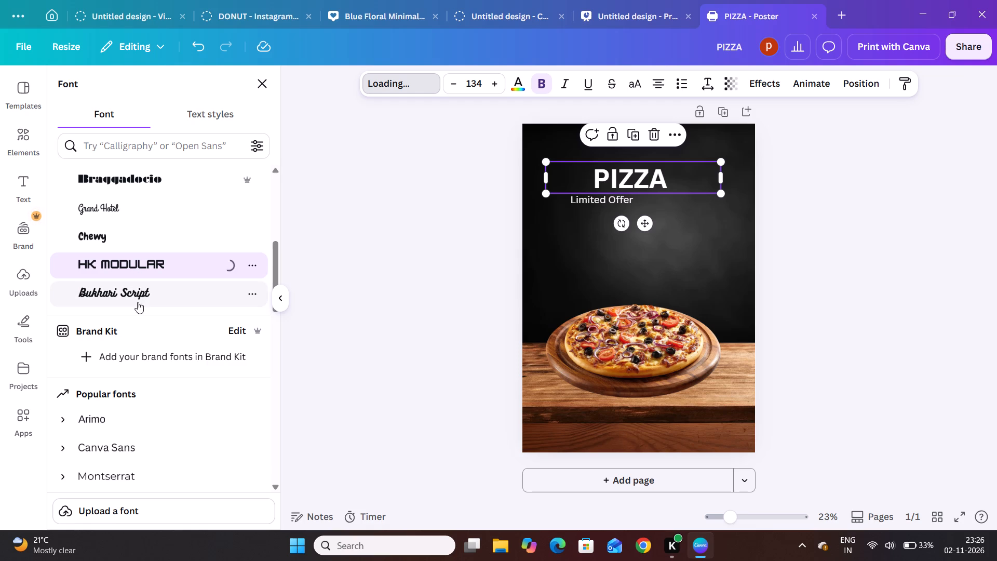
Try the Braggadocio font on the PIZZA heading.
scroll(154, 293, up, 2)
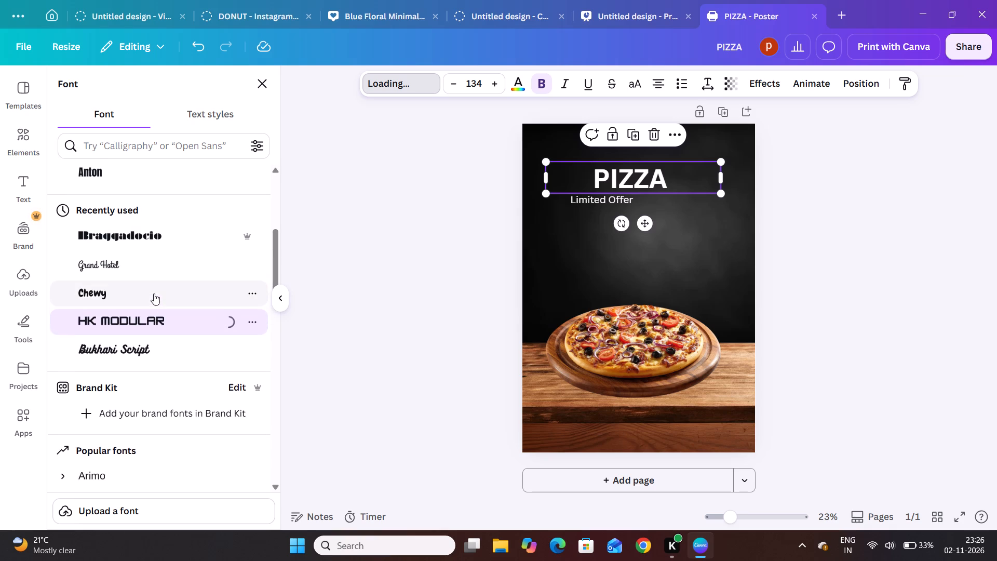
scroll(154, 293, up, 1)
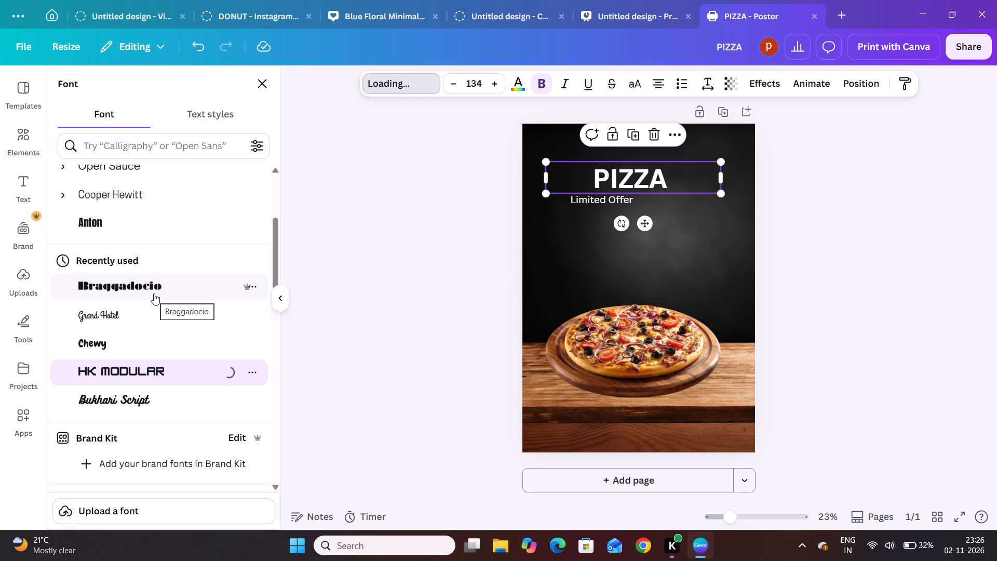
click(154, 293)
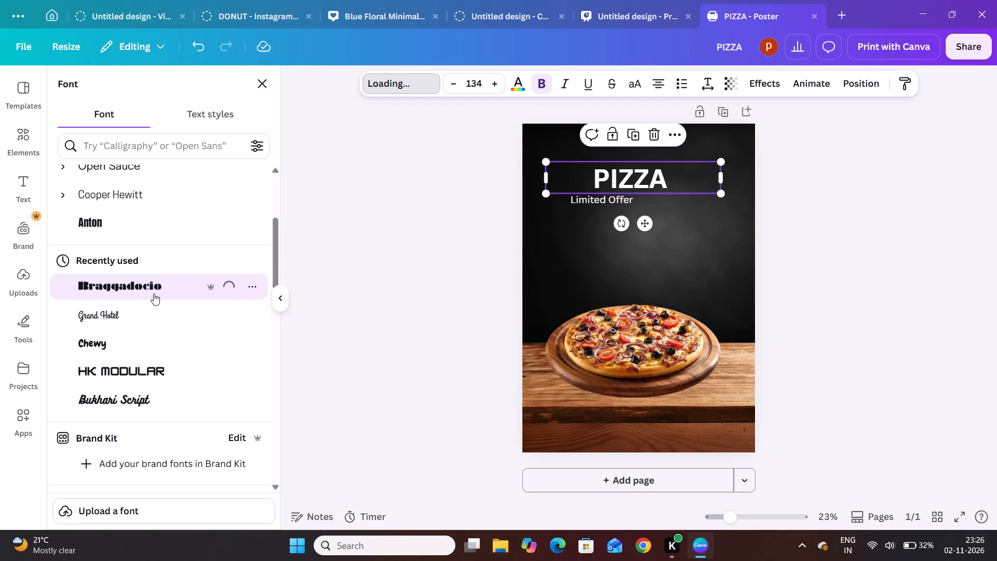
Set the PIZZA heading's font back to HK Modular.
scroll(176, 330, down, 1)
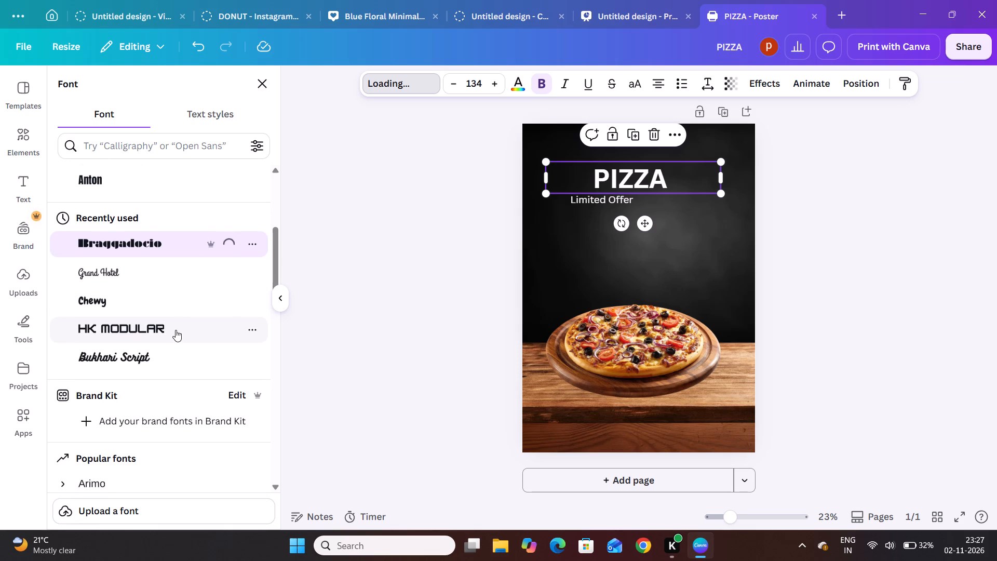
click(176, 330)
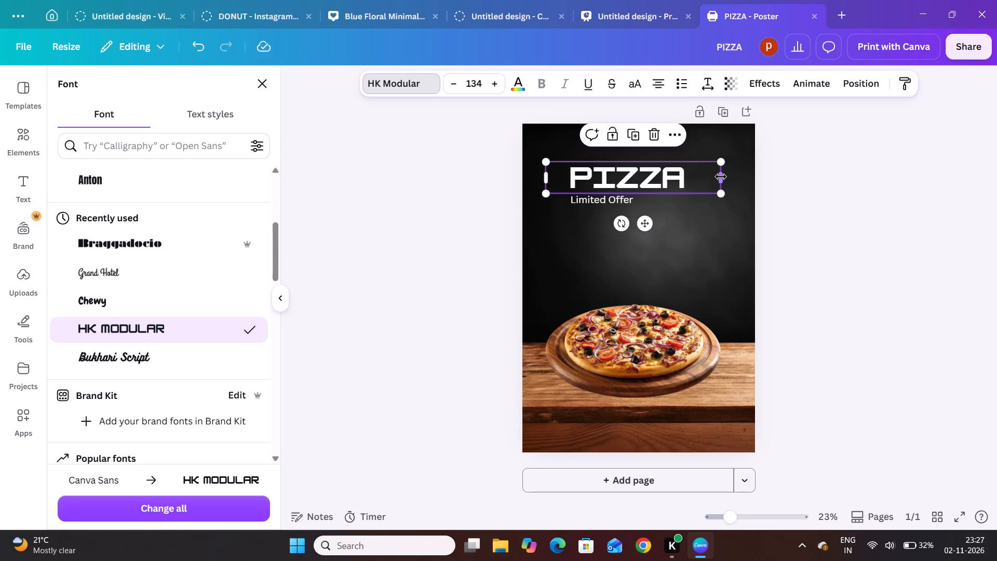
Widen the PIZZA heading's text box slightly on its right side so the word shifts a little to the right.
drag(721, 177, 734, 167)
click(399, 215)
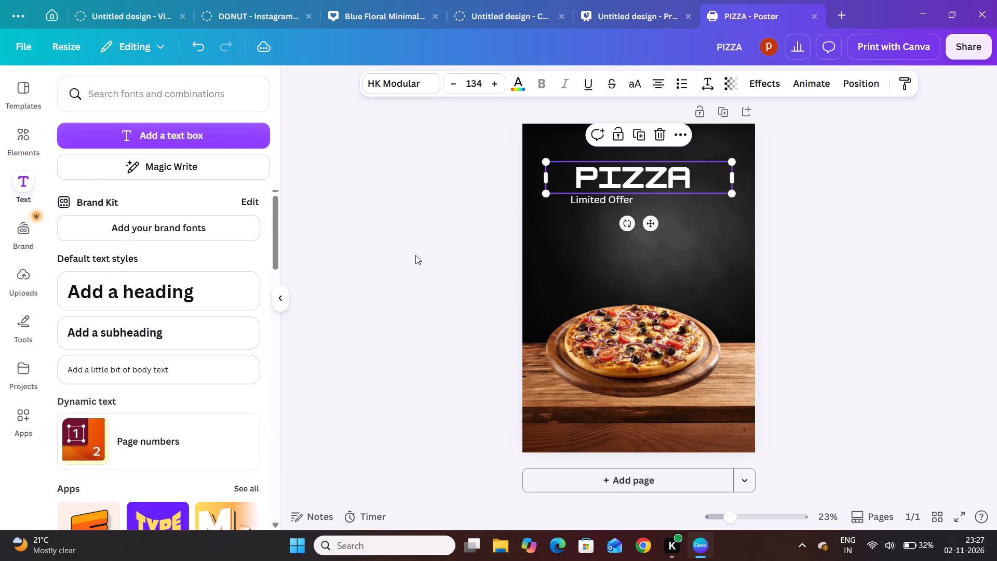
click(609, 243)
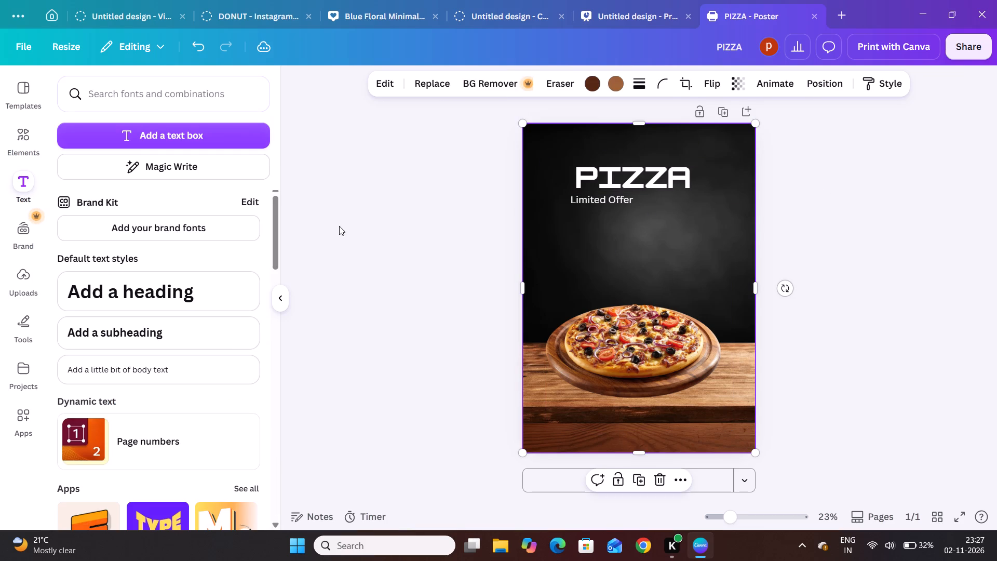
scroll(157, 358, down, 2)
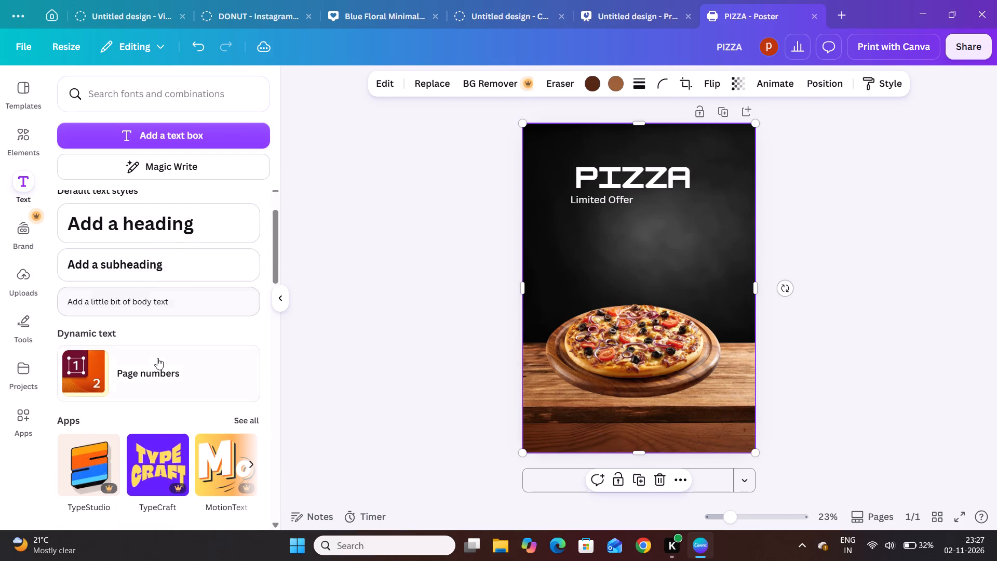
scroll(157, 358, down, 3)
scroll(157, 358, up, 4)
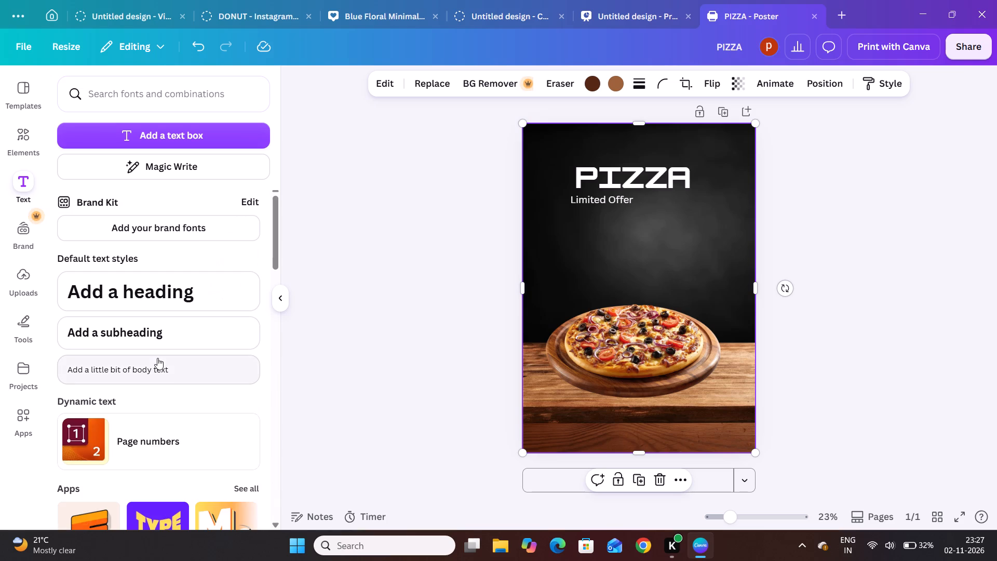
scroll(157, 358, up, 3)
Search the elements library's photos for "shapes" and look through the results.
click(22, 150)
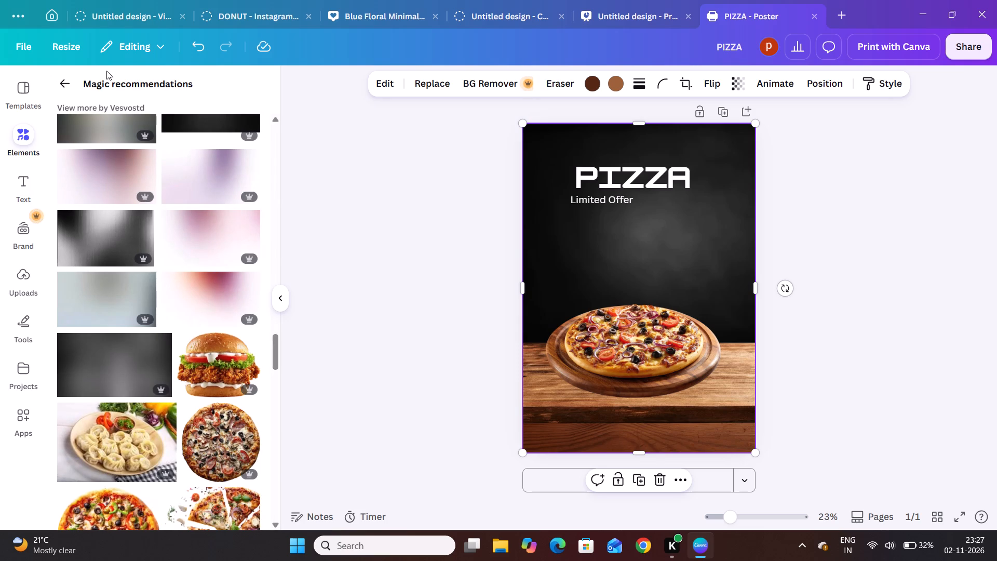
click(58, 83)
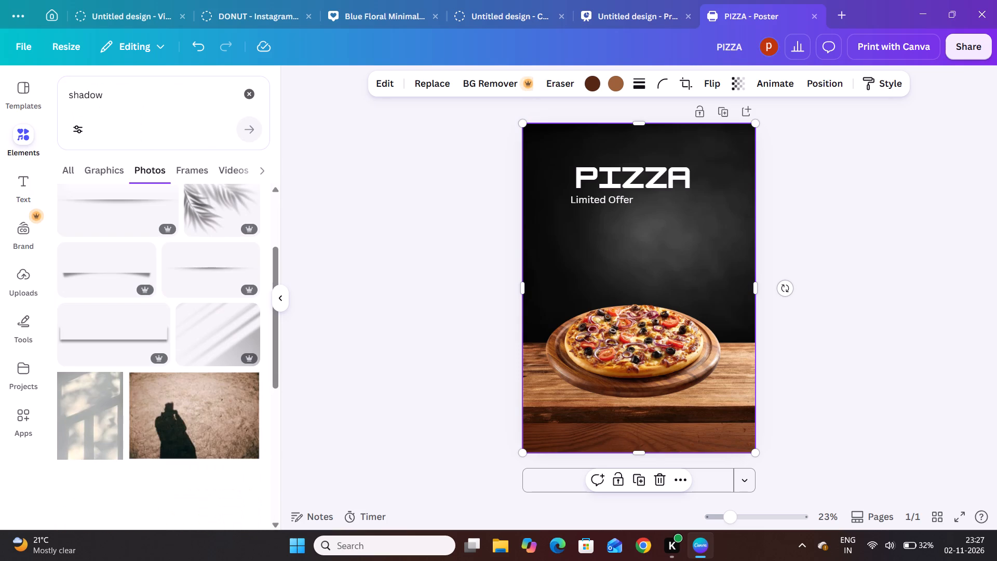
drag(102, 92, 85, 93)
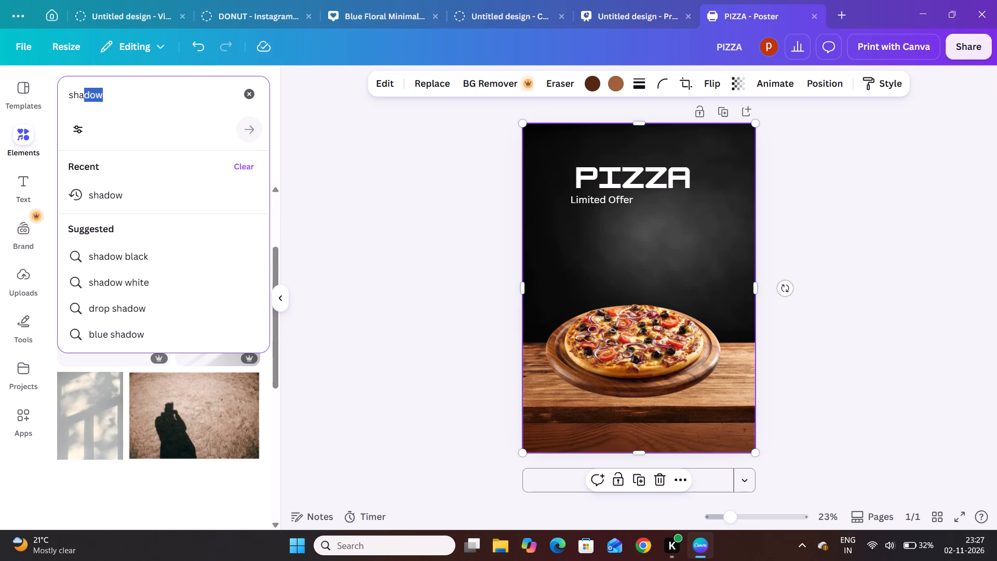
text(pes)
key(Return)
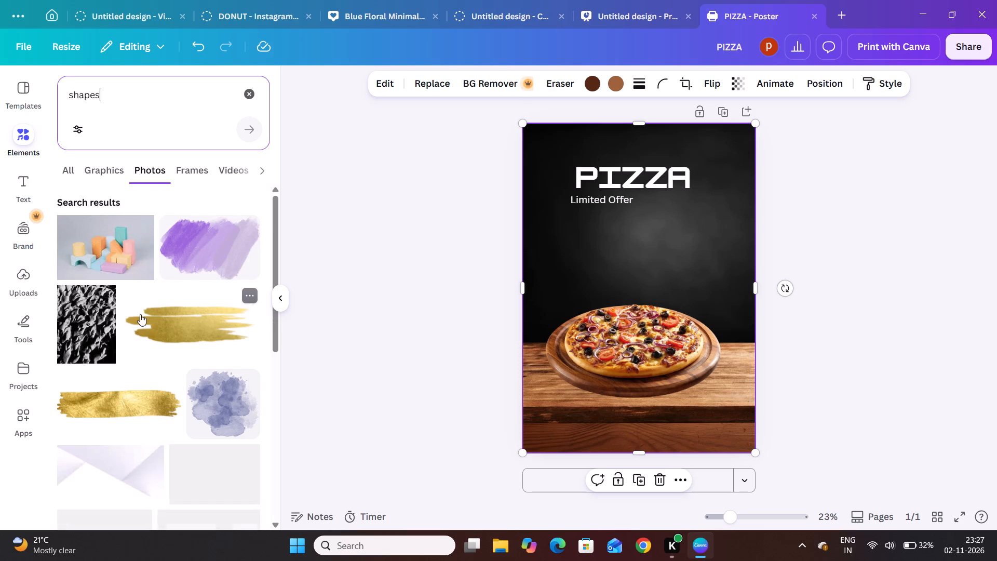
scroll(140, 314, down, 1)
scroll(140, 314, up, 1)
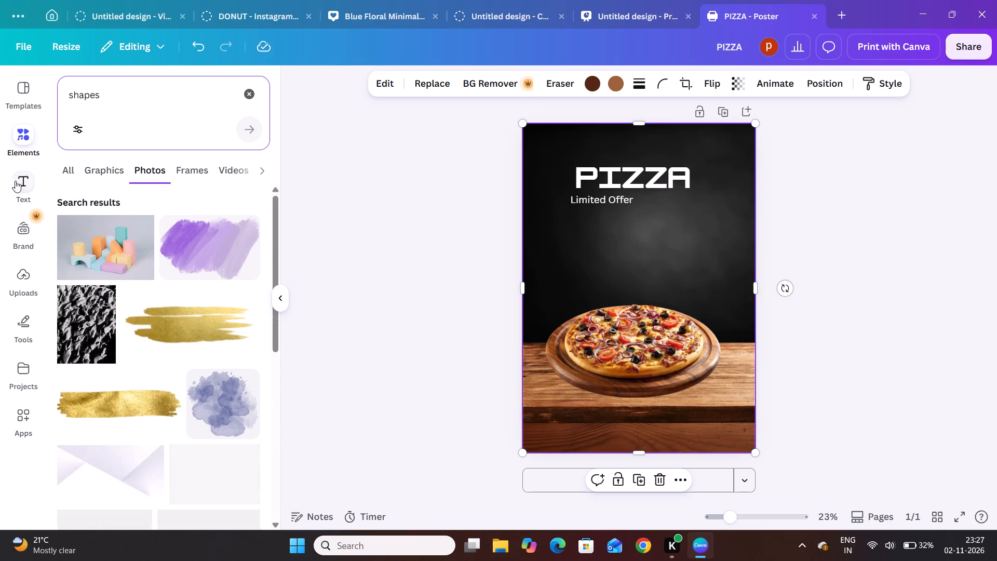
Search the text fonts and combinations for "shapes" and look through the designs offered.
click(12, 185)
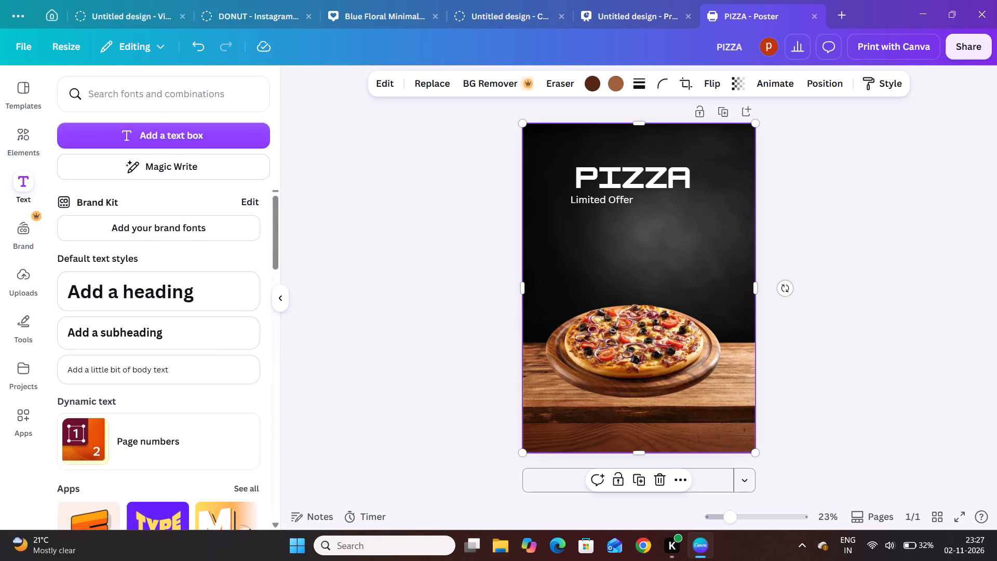
click(140, 90)
key(s)
text(hapes)
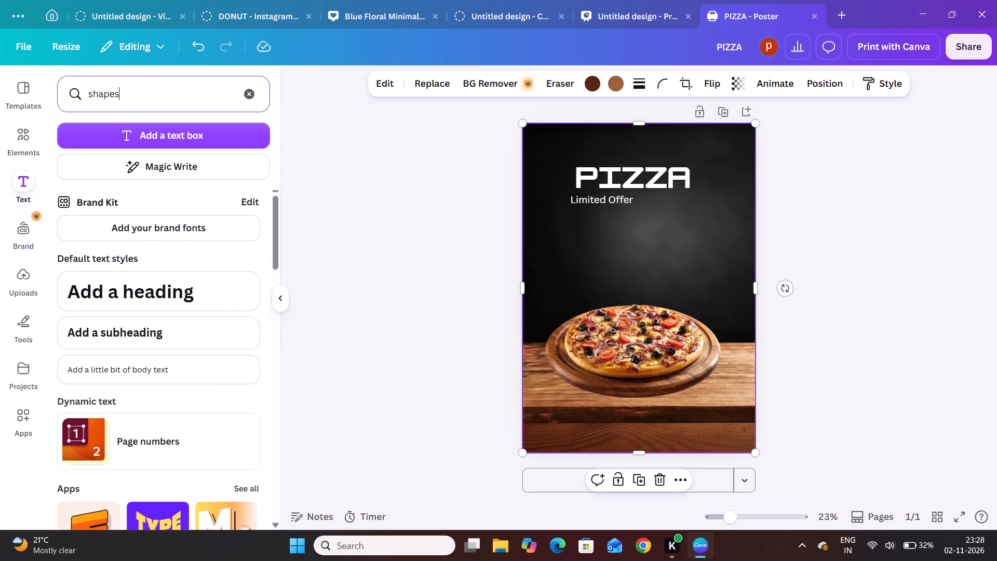
key(Return)
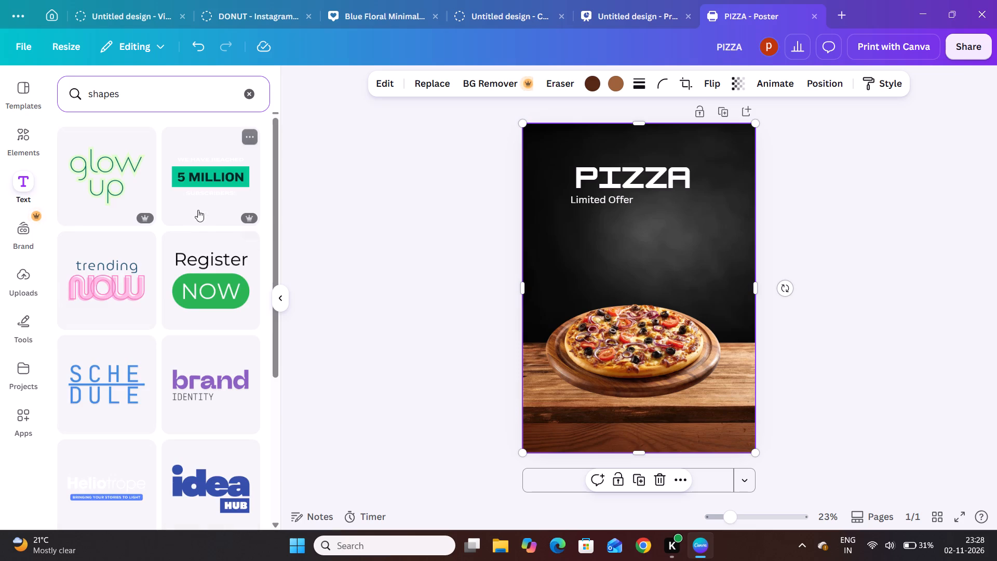
scroll(158, 257, down, 4)
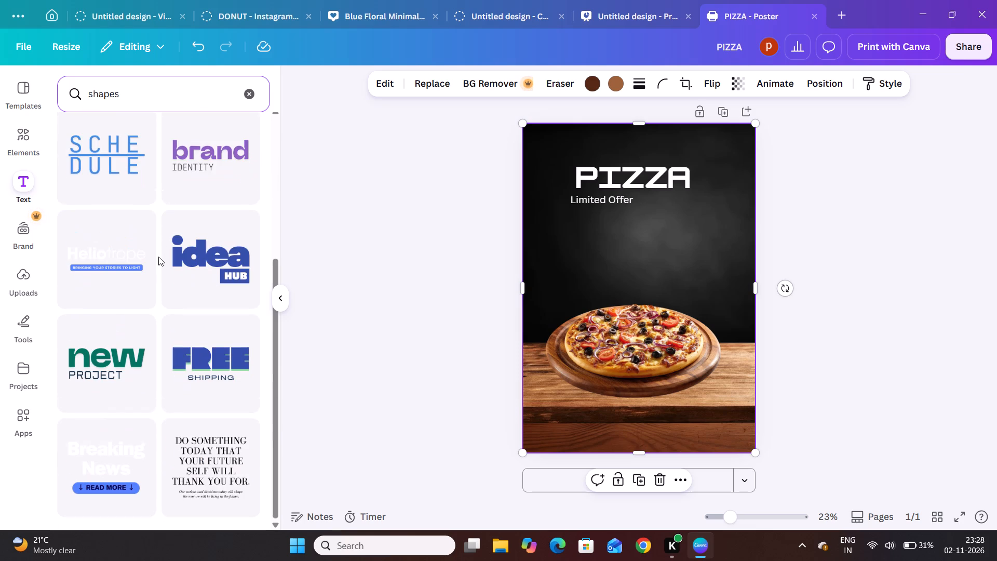
scroll(158, 257, down, 3)
scroll(158, 257, up, 9)
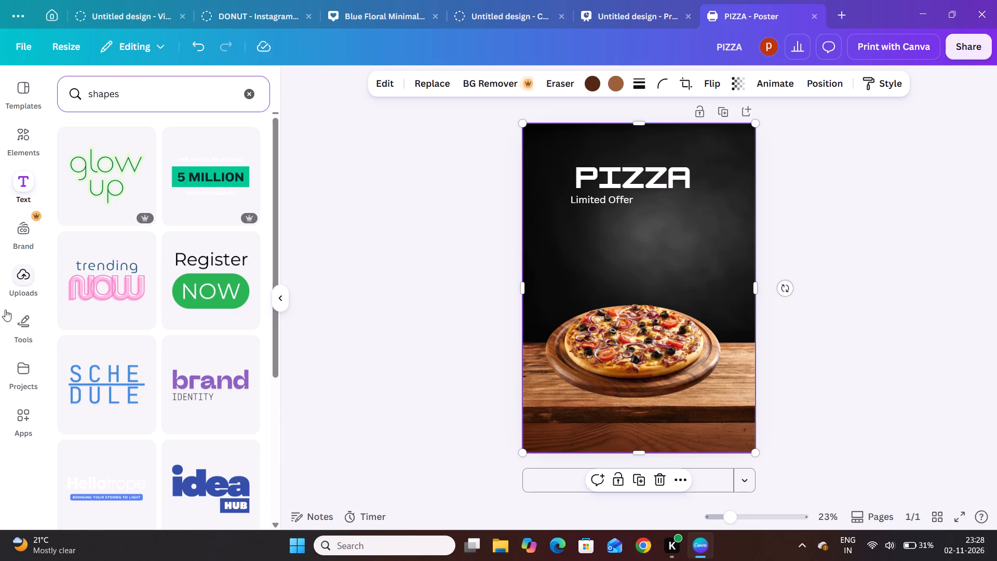
Add the square shape with inward-notched corners to the poster from the drawing tools' shapes.
click(15, 325)
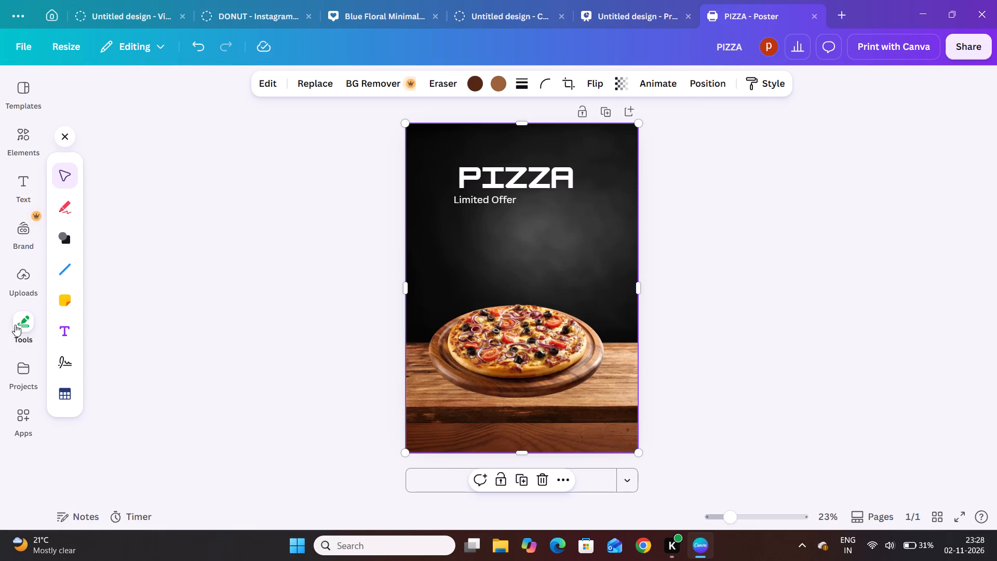
click(15, 325)
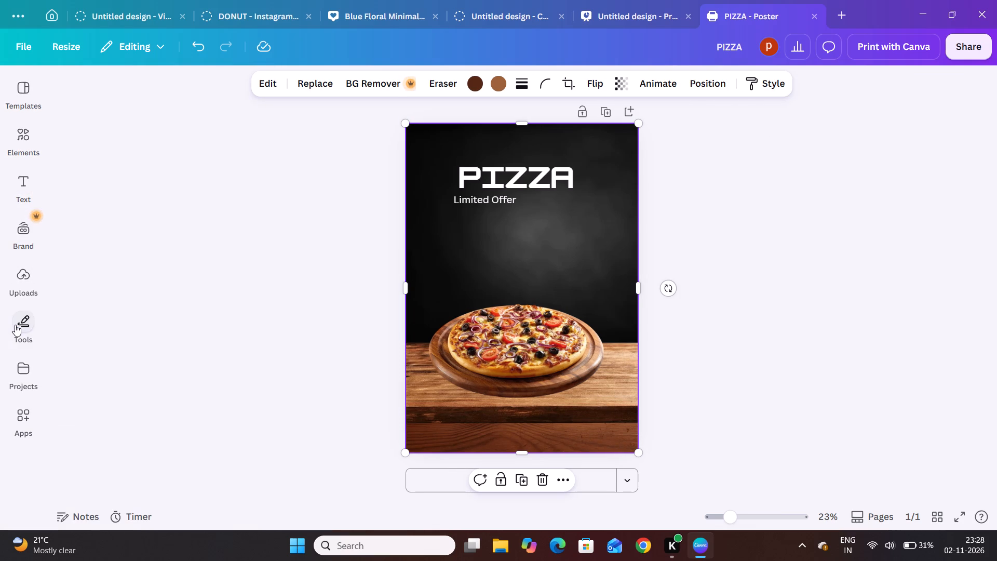
click(15, 325)
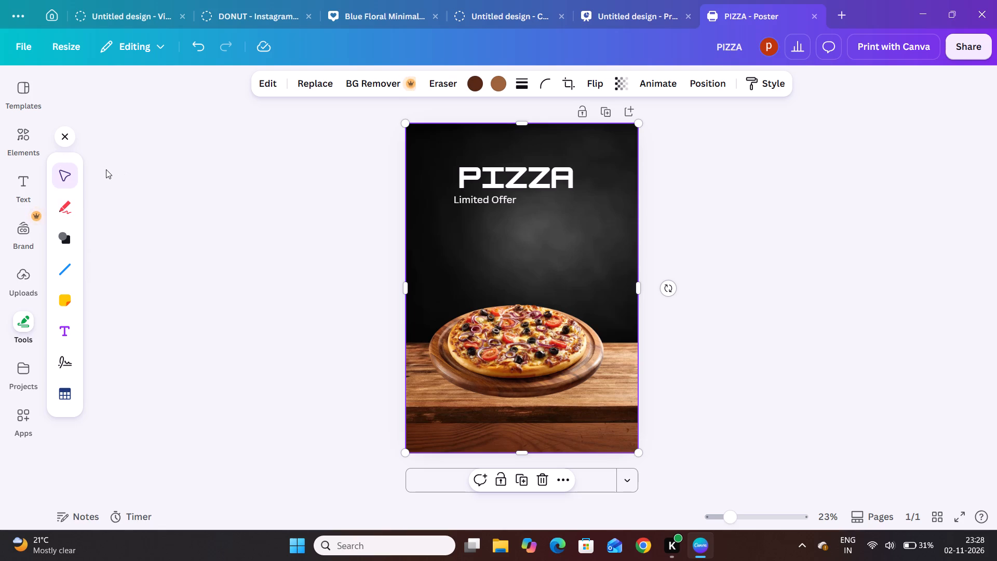
click(64, 239)
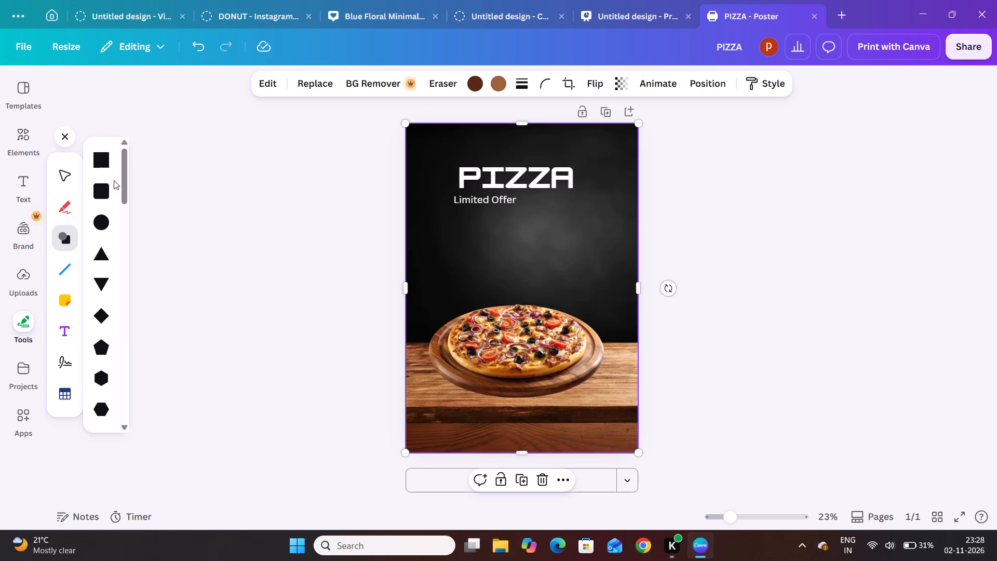
drag(126, 195, 104, 417)
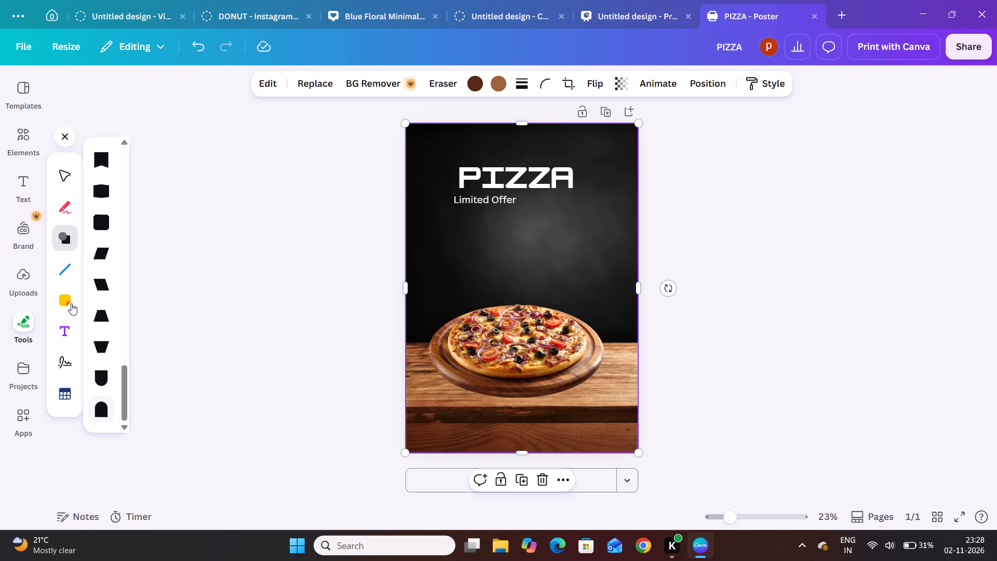
click(95, 221)
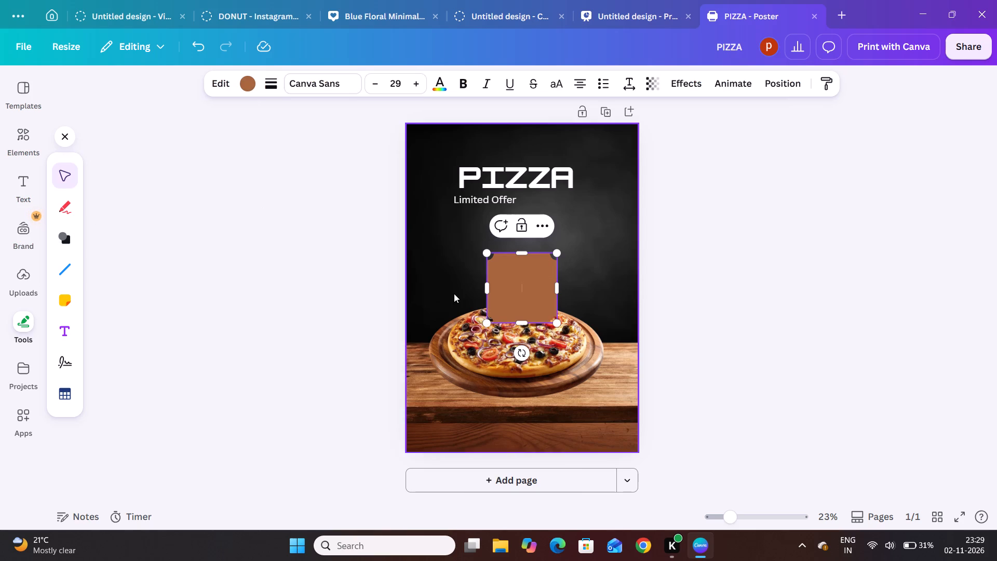
Stretch the notched brown shape sideways and flatten it into a wide bar about 3.6 cm high.
drag(558, 289, 584, 285)
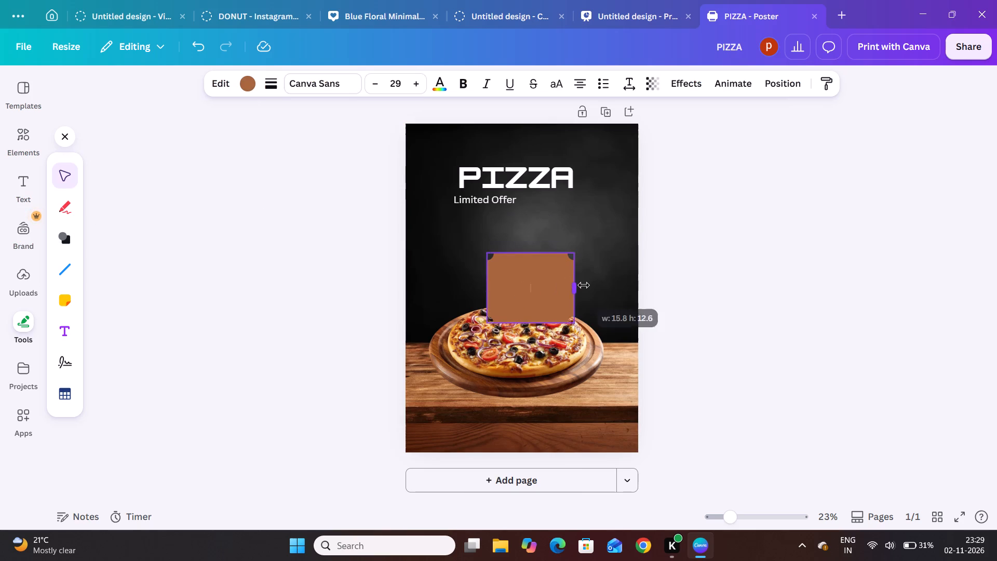
drag(584, 285, 594, 284)
drag(540, 323, 540, 322)
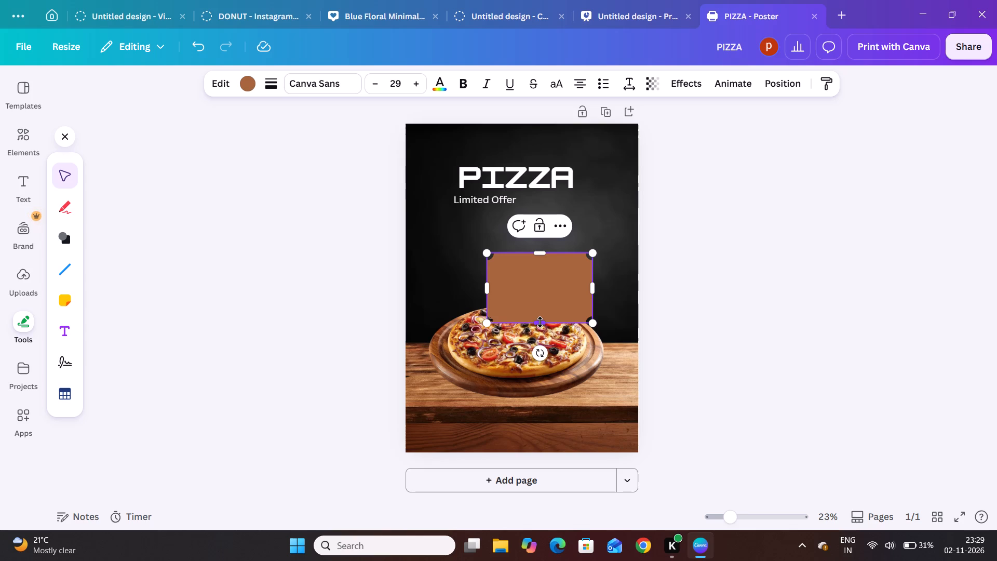
drag(540, 322, 540, 272)
click(278, 336)
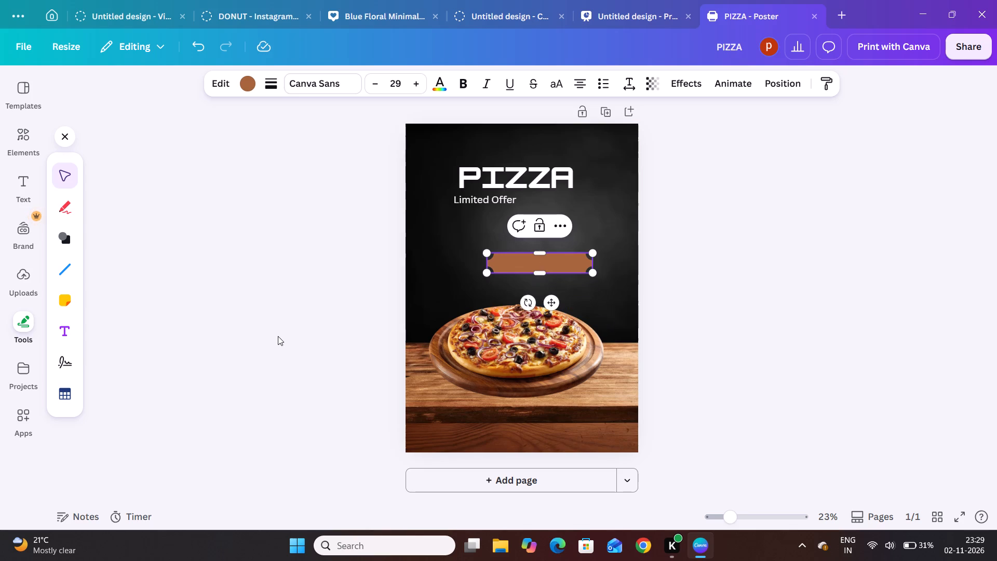
Move the brown bar up and left, below the "Limited Offer" text and near the poster's left edge.
drag(519, 262, 459, 252)
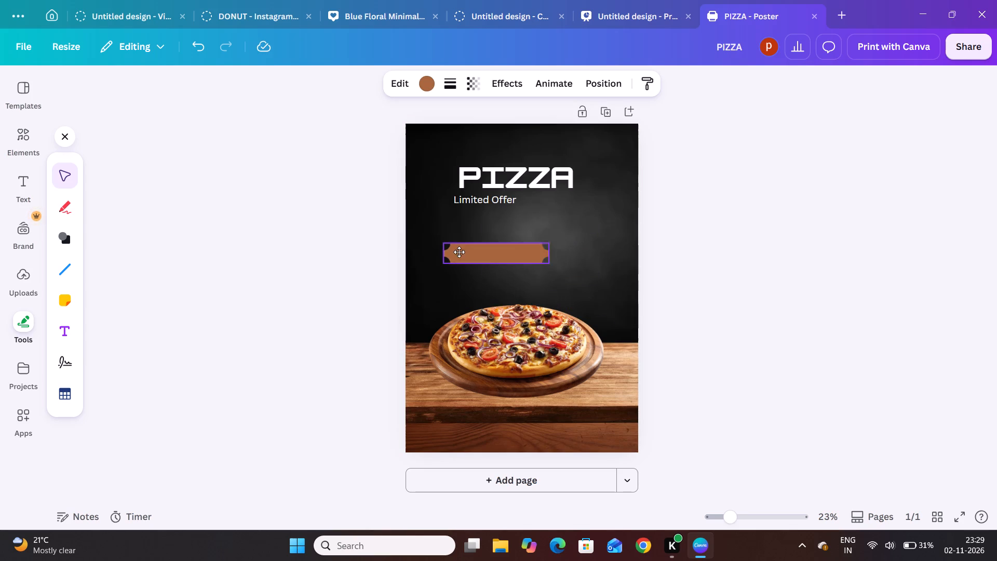
drag(459, 252, 455, 245)
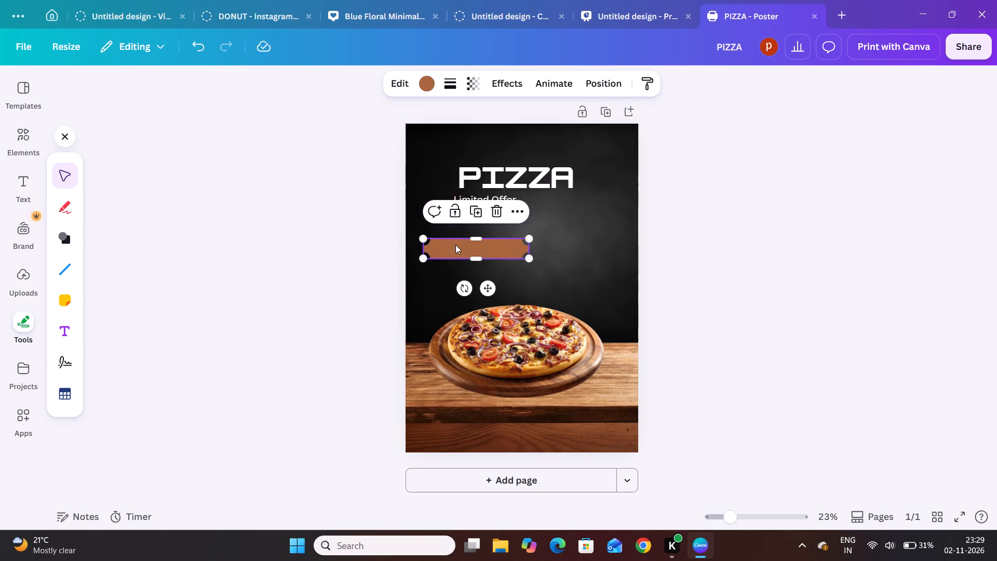
click(297, 245)
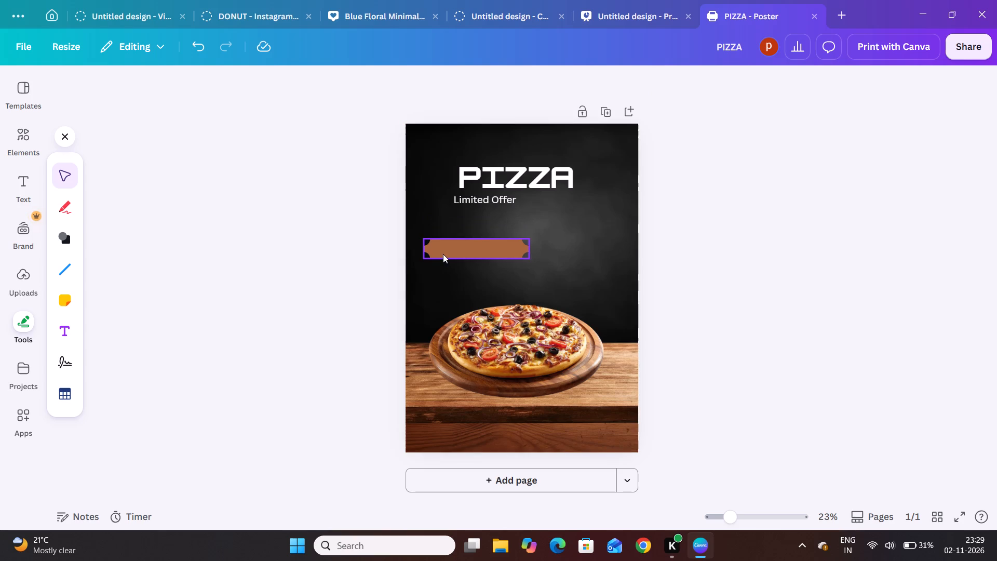
Resize the brown bar to about 22.8 cm wide and 2.8 cm high.
click(443, 251)
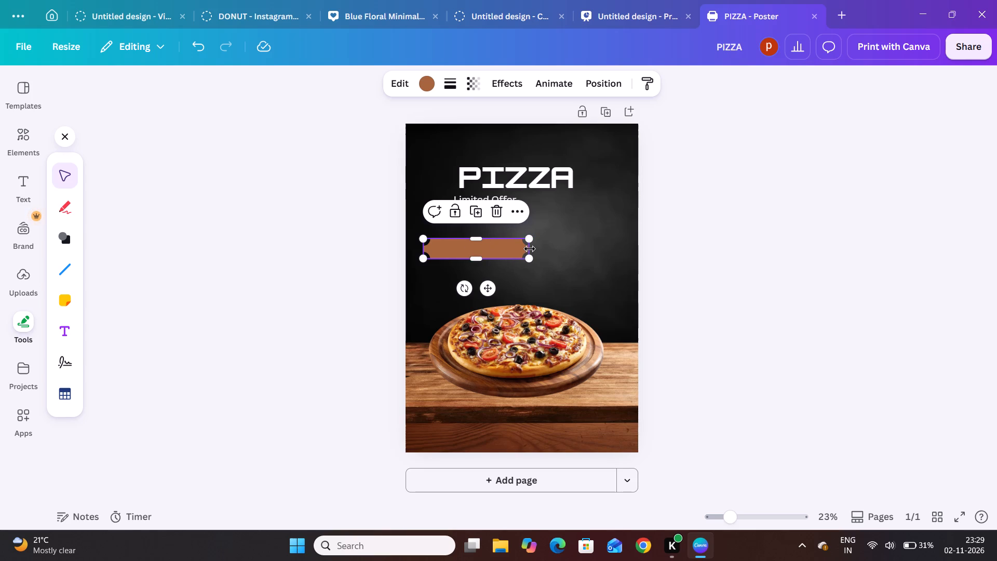
drag(530, 249, 551, 249)
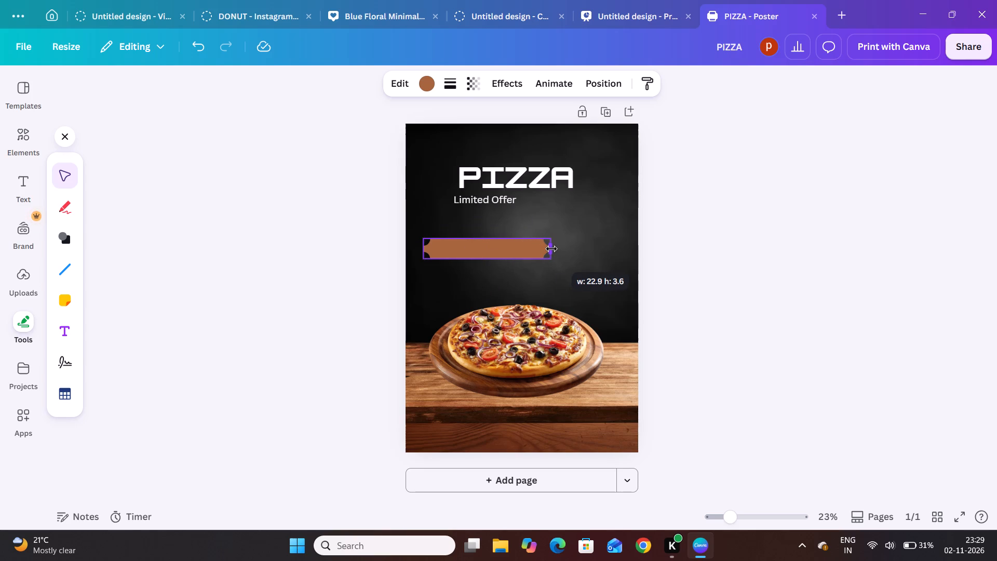
drag(551, 249, 551, 249)
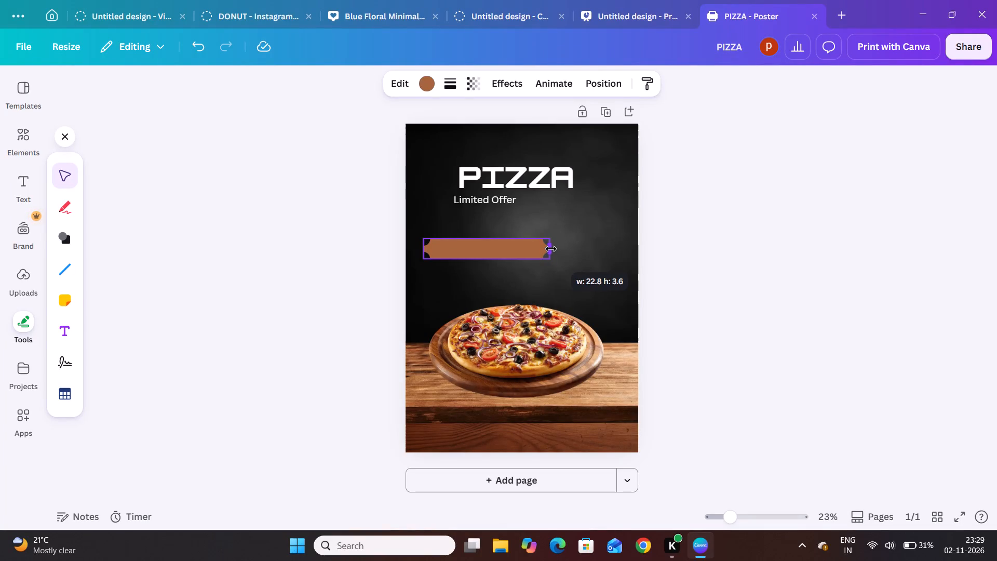
drag(551, 249, 551, 247)
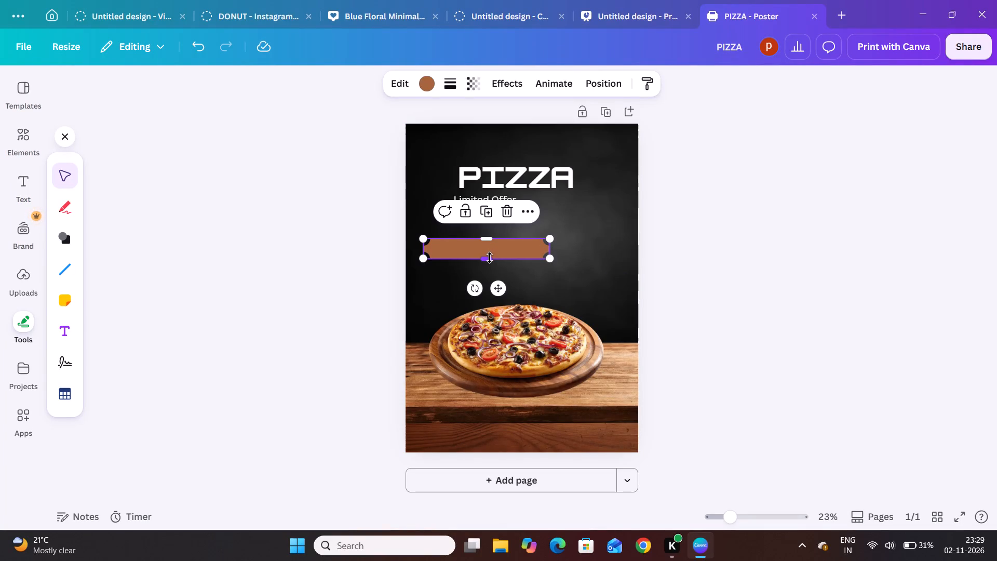
drag(490, 258, 490, 249)
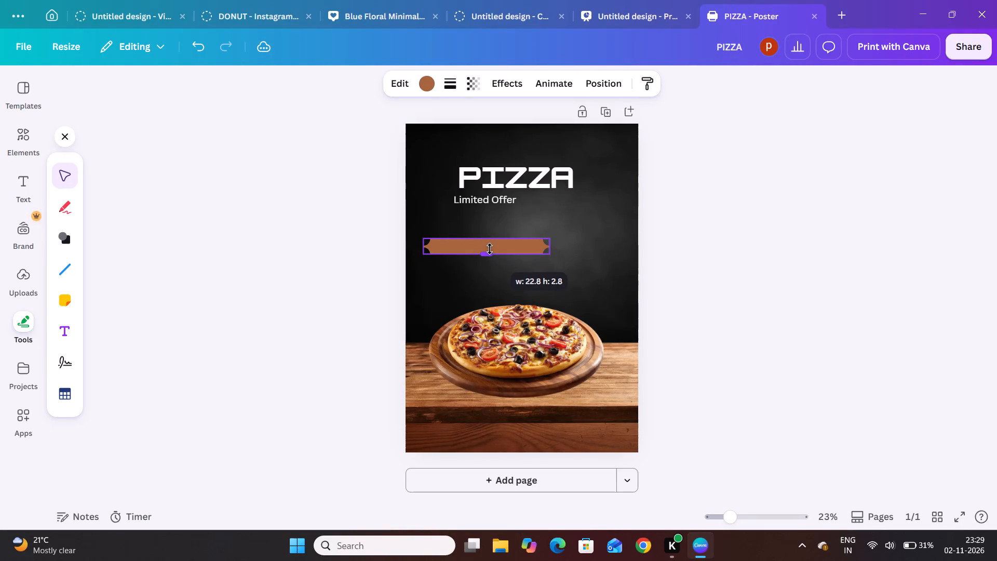
drag(490, 249, 491, 246)
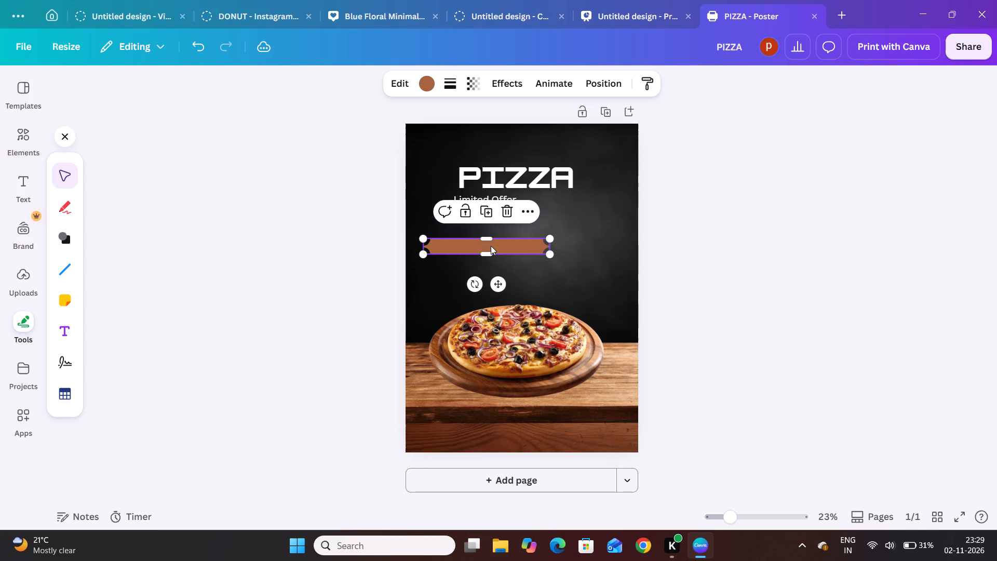
Enter the label text "Order Now" inside the brown notched bar.
click(491, 246)
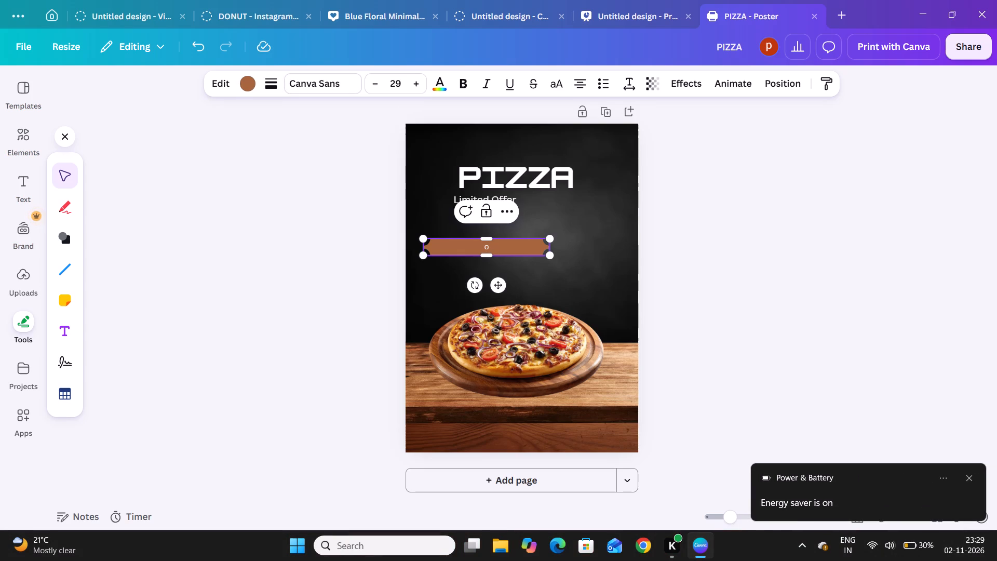
text(rderv)
key(BackSpace)
key(space)
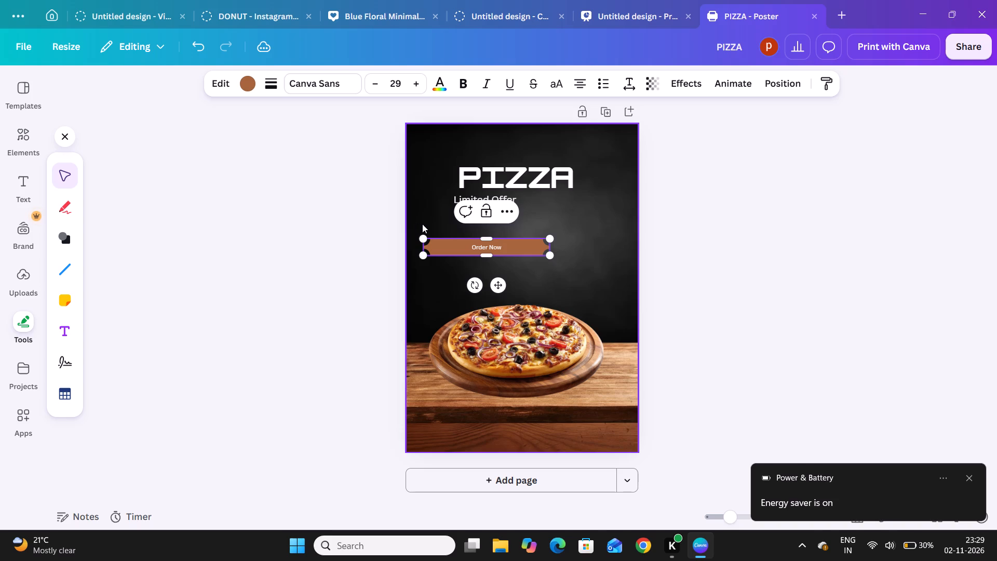
click(358, 231)
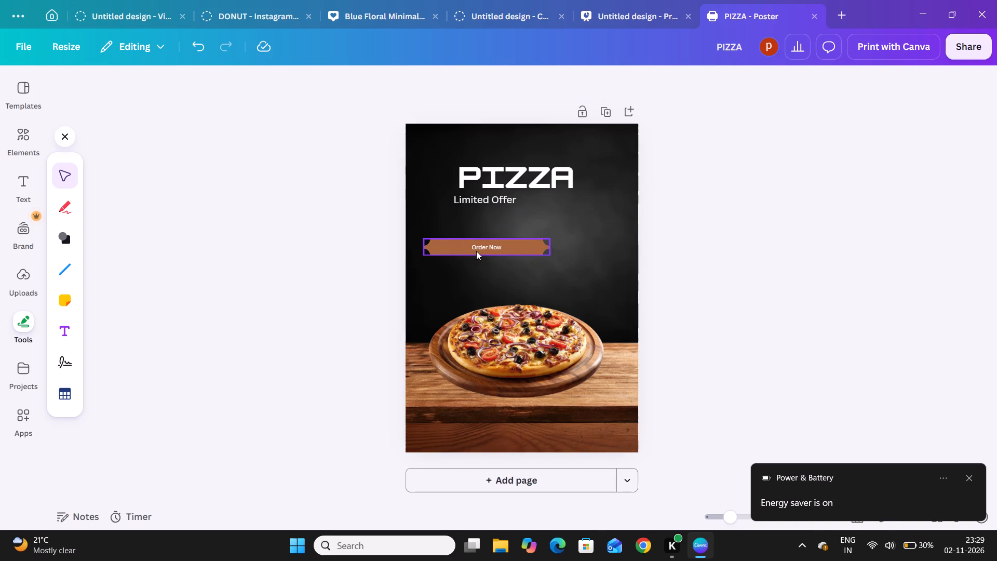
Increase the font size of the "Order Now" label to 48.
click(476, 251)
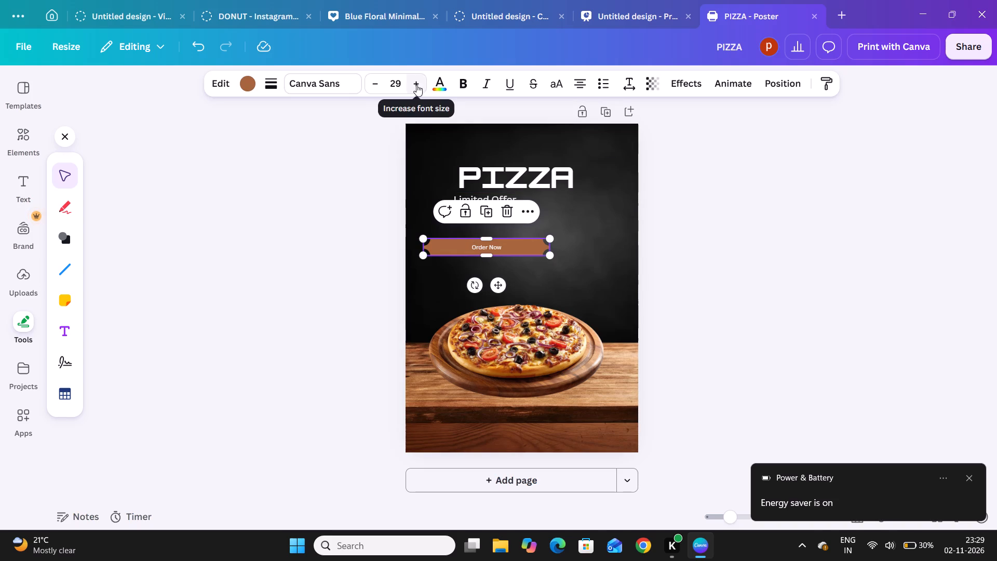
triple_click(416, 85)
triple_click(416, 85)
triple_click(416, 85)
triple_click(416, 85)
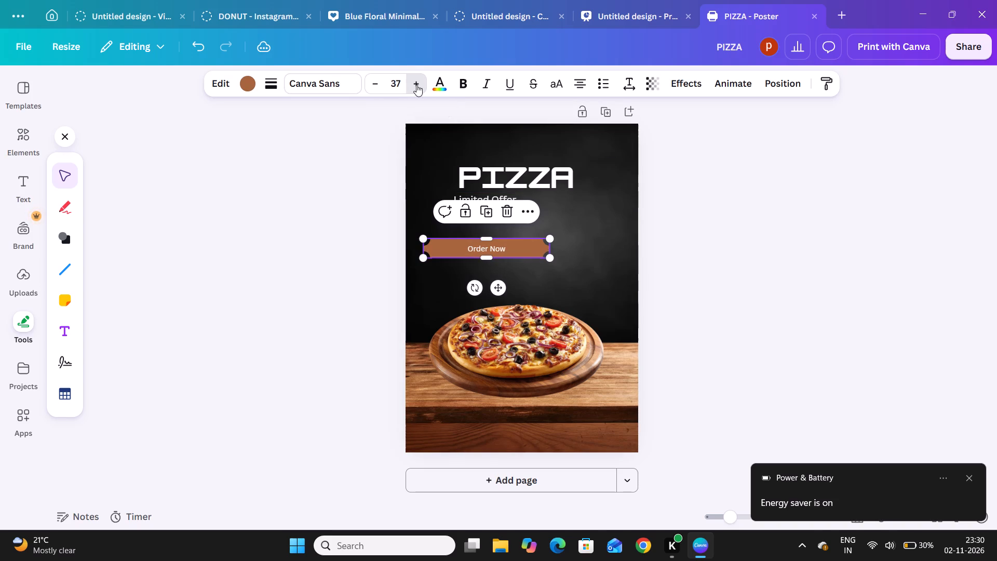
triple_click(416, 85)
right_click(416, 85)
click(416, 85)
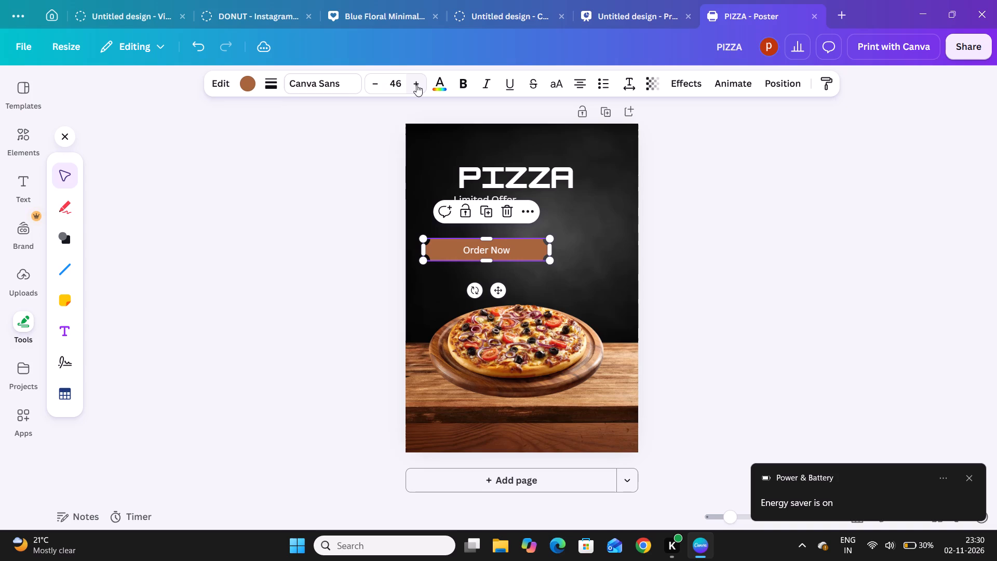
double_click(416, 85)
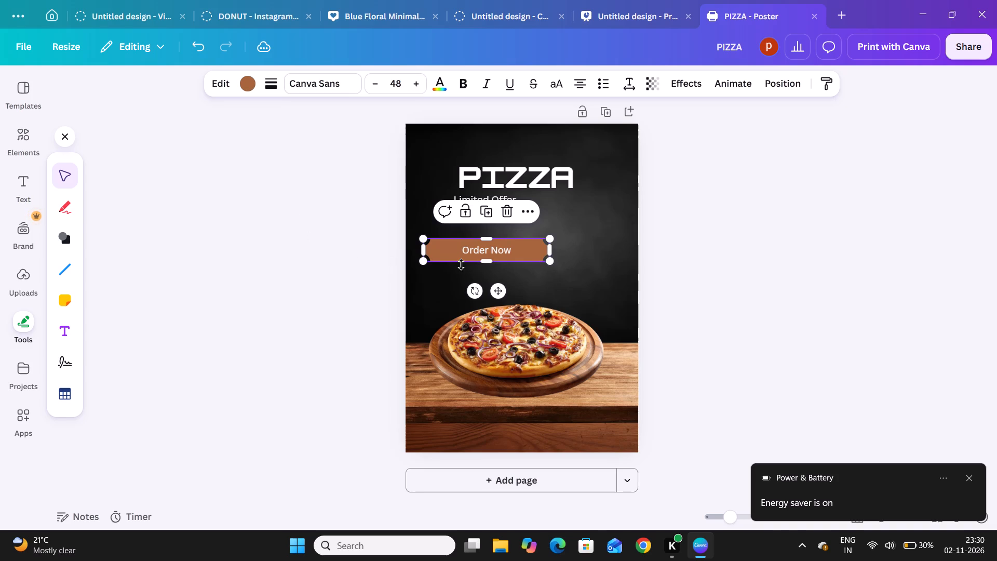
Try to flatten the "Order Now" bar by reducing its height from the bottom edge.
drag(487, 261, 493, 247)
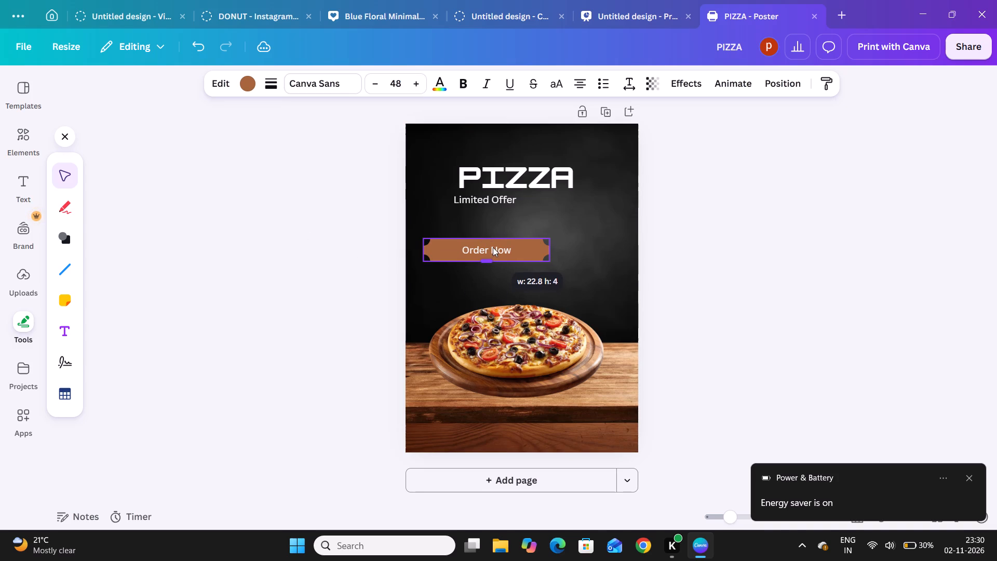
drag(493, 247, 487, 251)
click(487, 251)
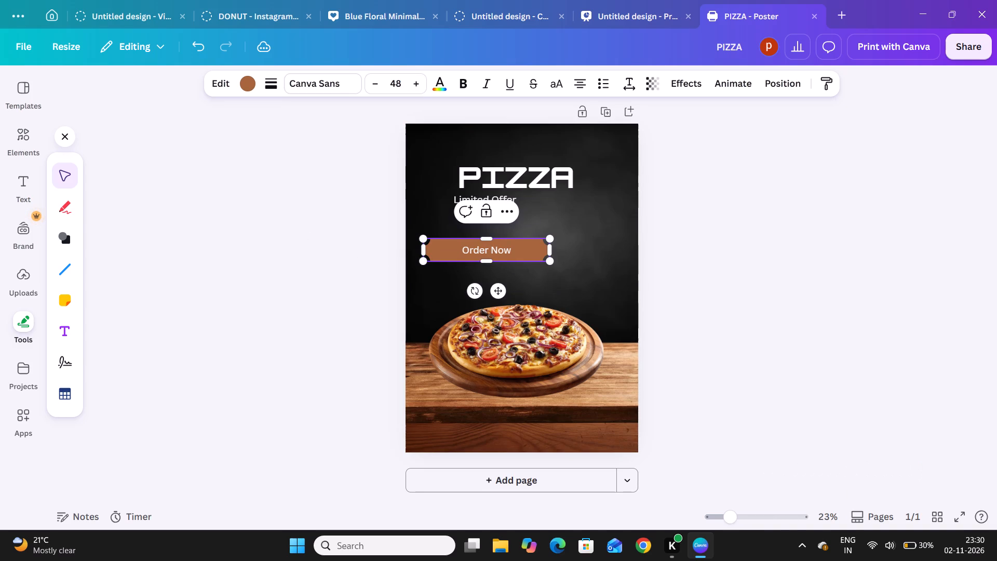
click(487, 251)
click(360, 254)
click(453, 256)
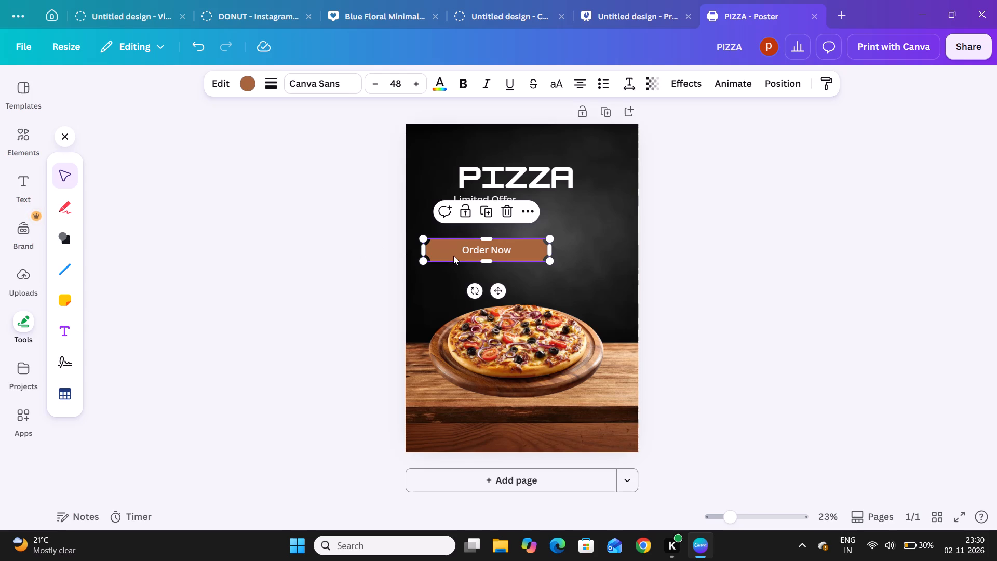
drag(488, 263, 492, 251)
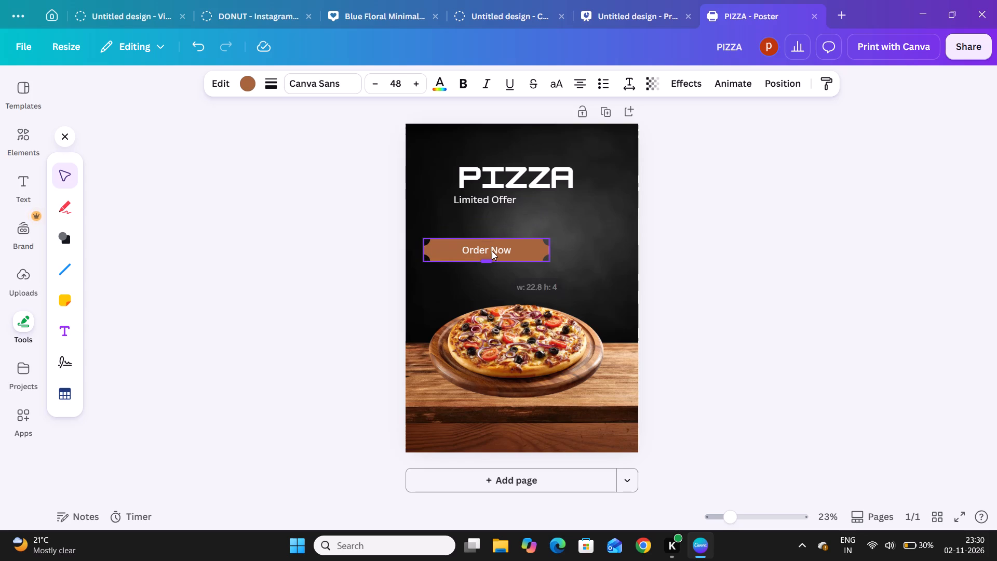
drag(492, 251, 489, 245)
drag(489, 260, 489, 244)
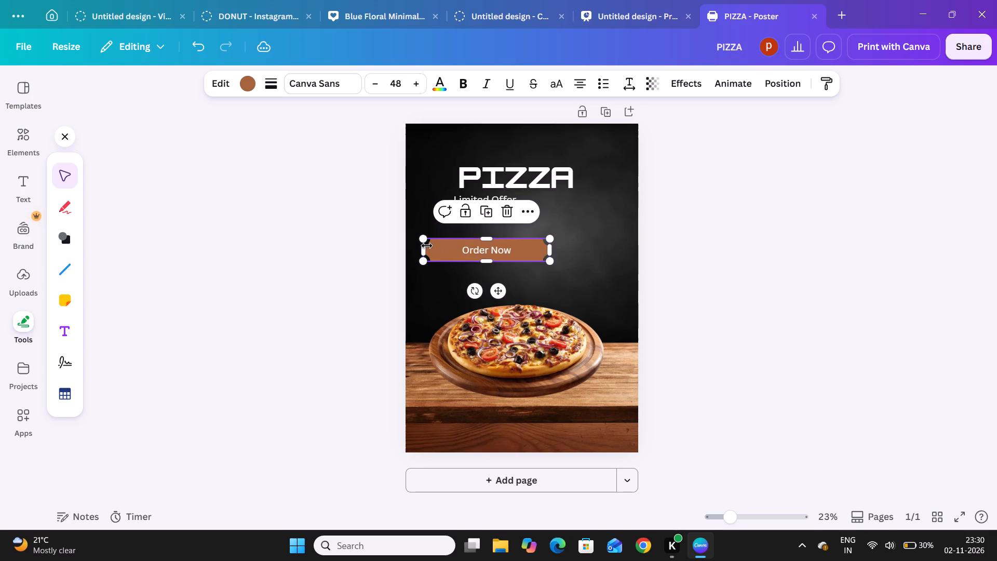
Narrow the "Order Now" bar from its left side to about 17.4 cm wide, in line with the "Limited Offer" text's left edge.
drag(422, 246, 451, 246)
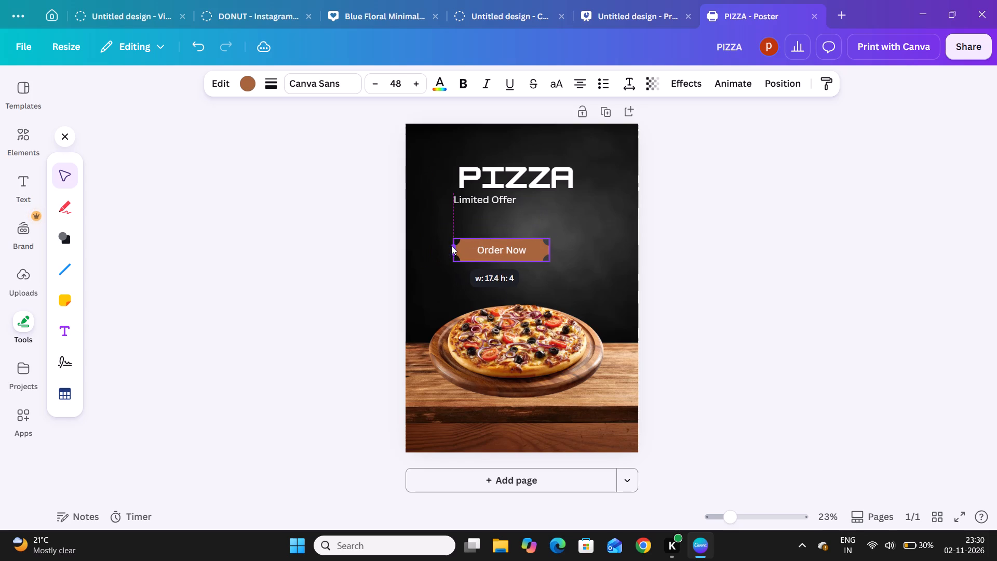
drag(451, 246, 453, 246)
Move the "Order Now" bar close to the poster's right edge, above the pizza.
drag(487, 245, 521, 251)
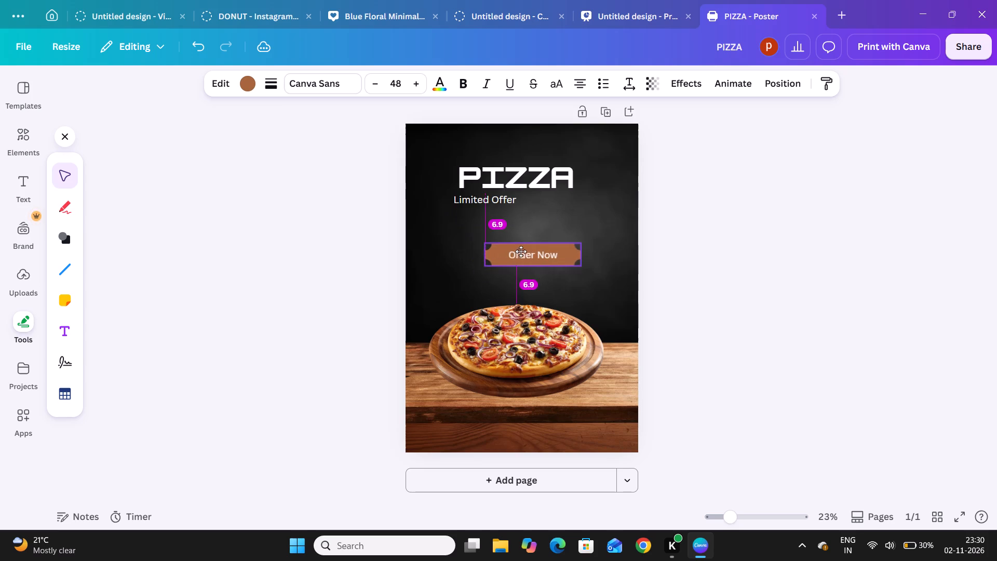
drag(521, 251, 561, 253)
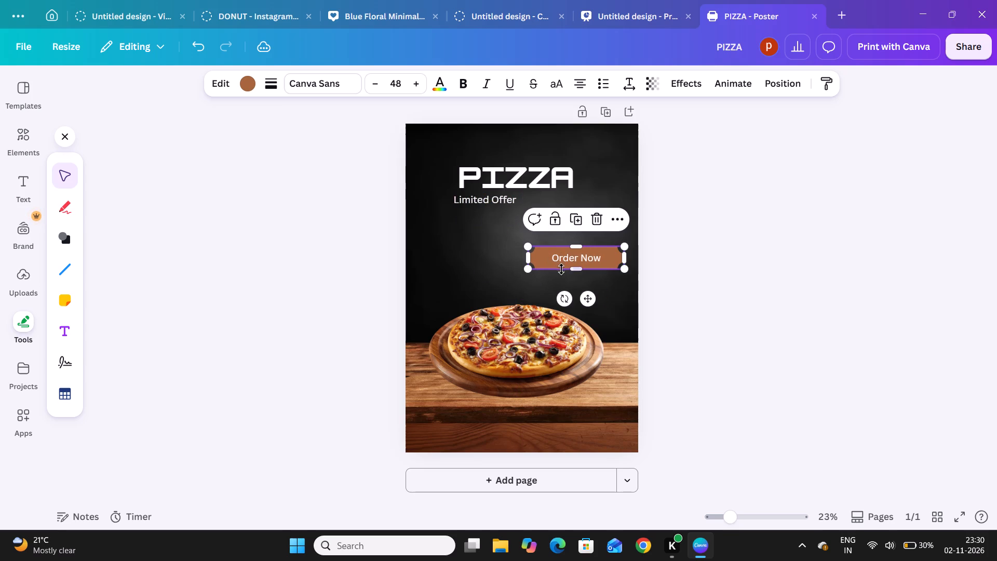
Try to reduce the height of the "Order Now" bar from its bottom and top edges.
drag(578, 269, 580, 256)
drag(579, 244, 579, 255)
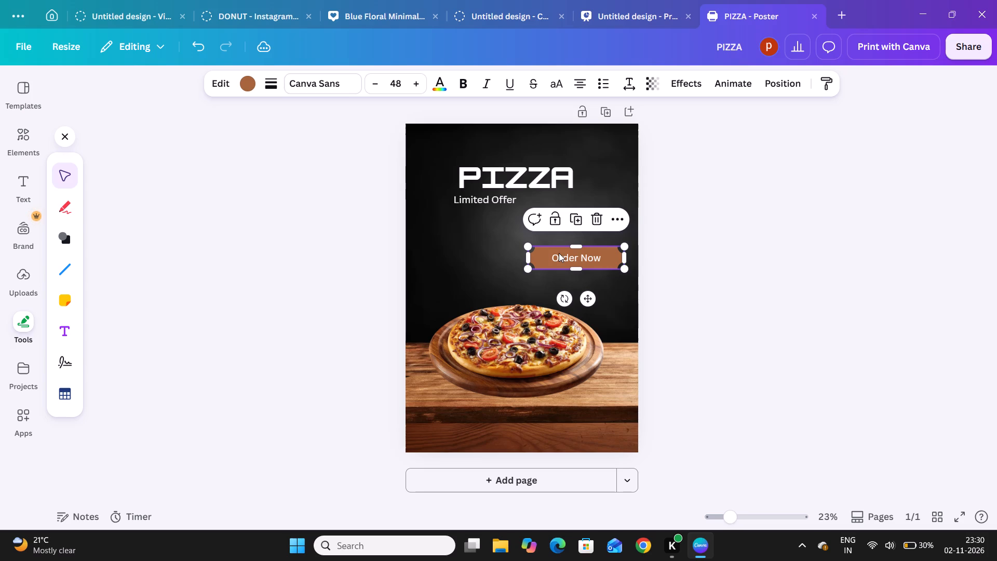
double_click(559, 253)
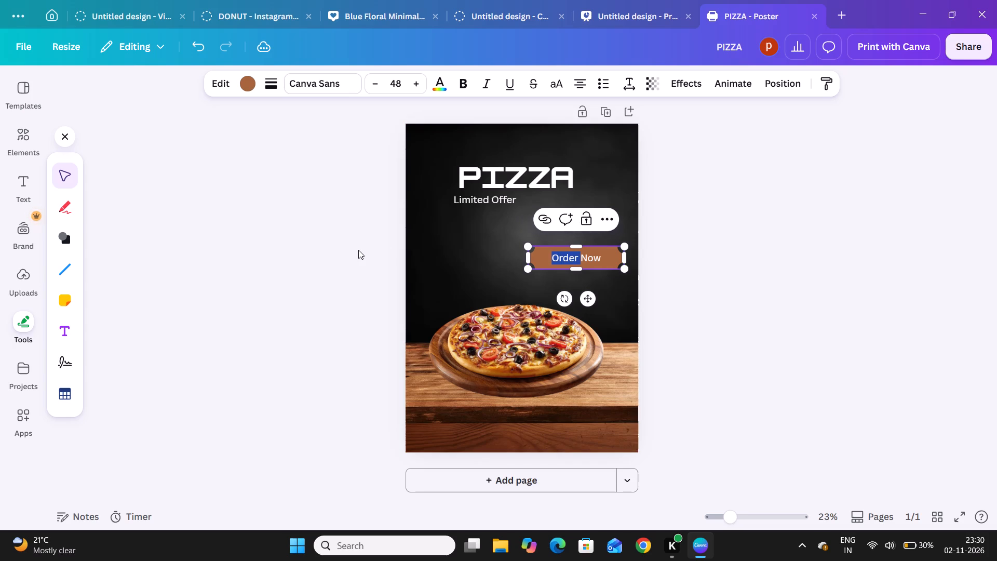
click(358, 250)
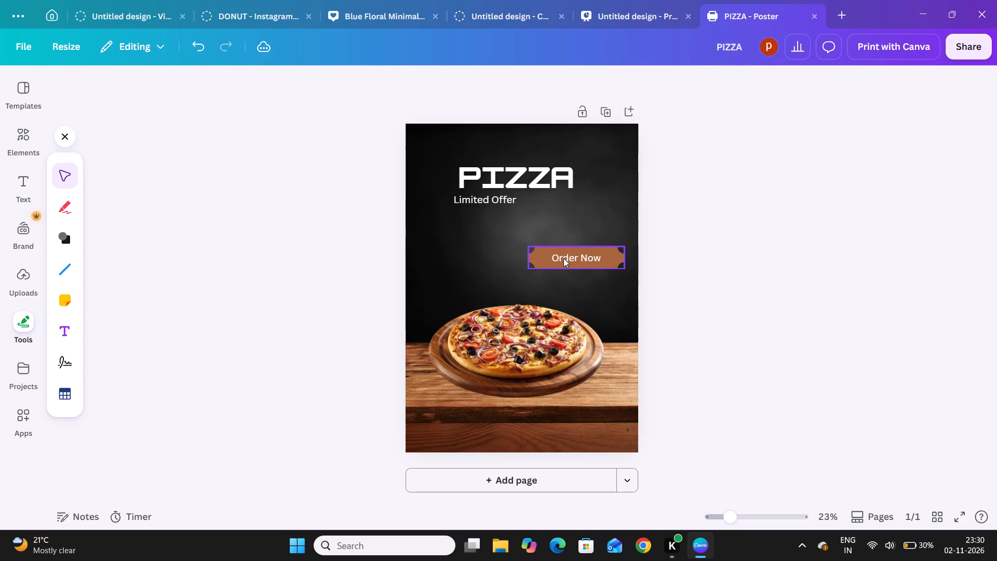
Reduce the font size of the "Order Now" label to 30.
click(563, 258)
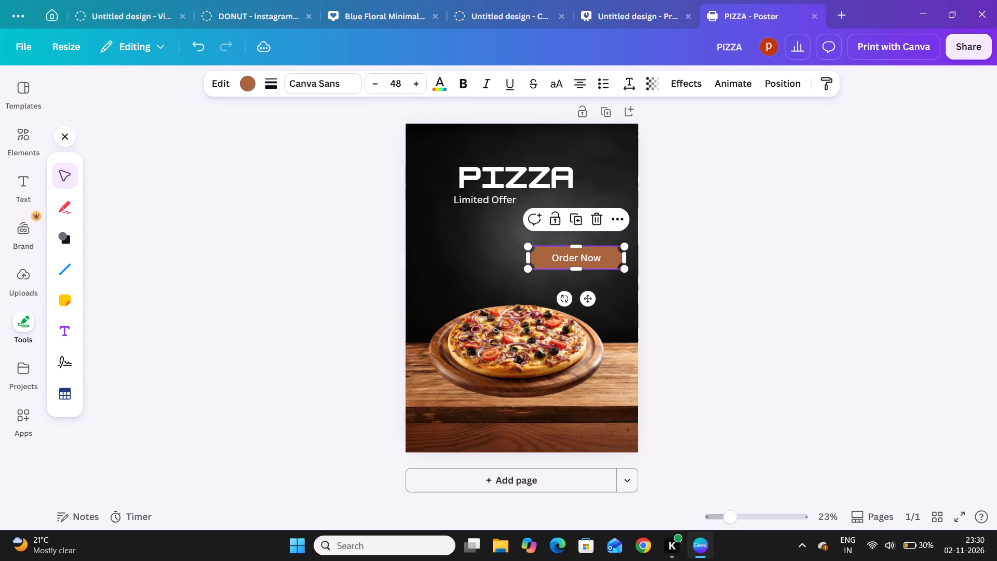
triple_click(374, 87)
triple_click(374, 87)
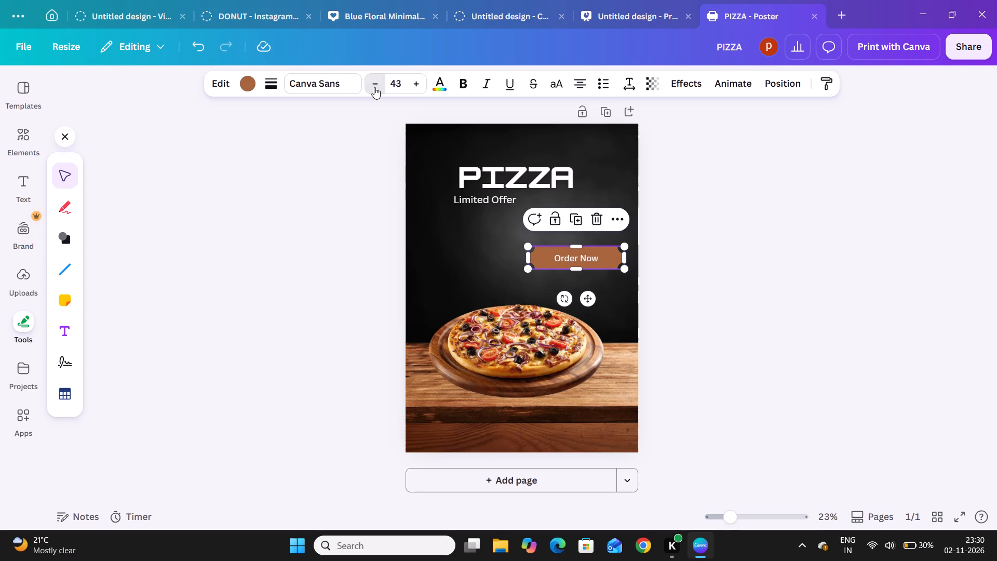
triple_click(374, 87)
triple_click(374, 87)
double_click(374, 87)
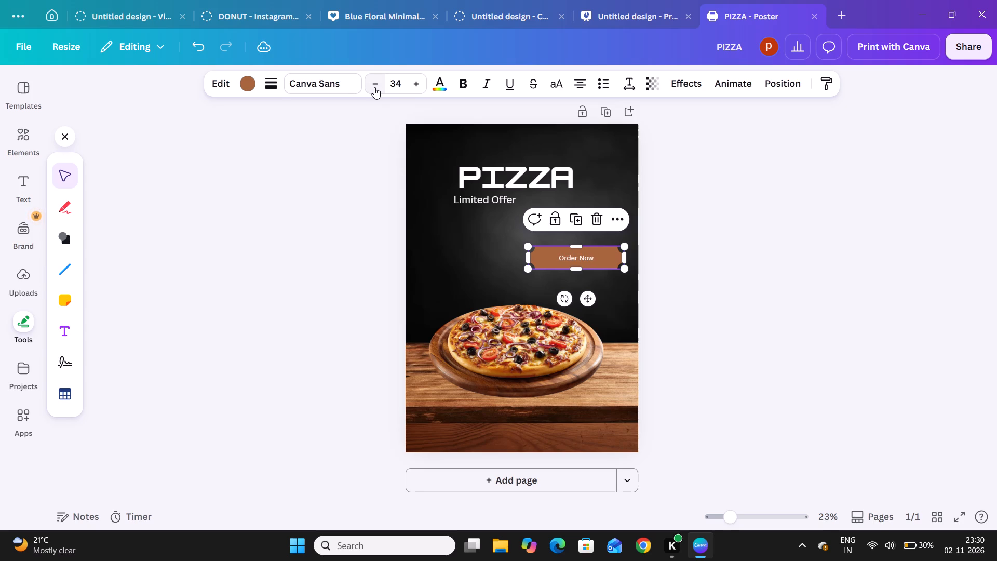
click(374, 87)
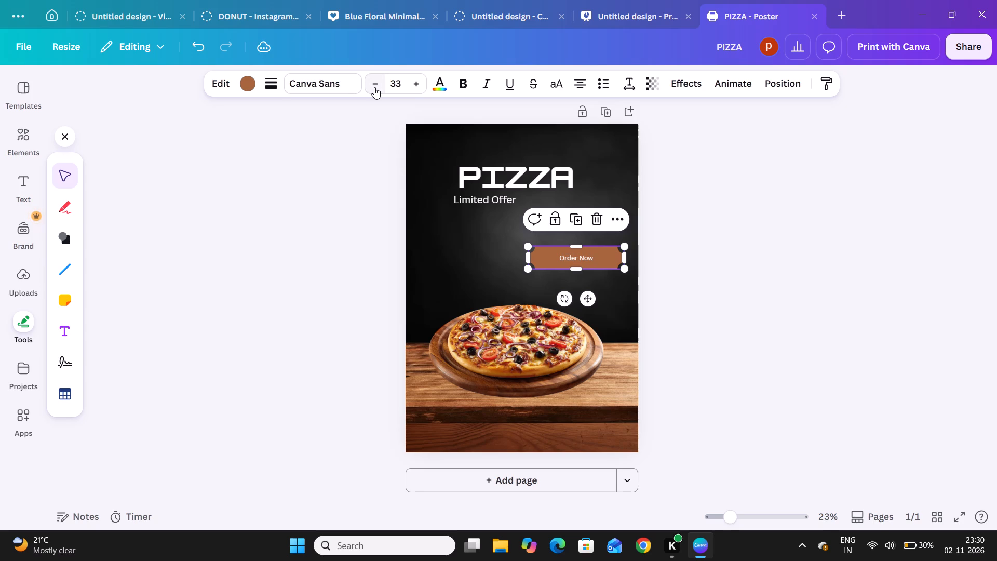
double_click(374, 87)
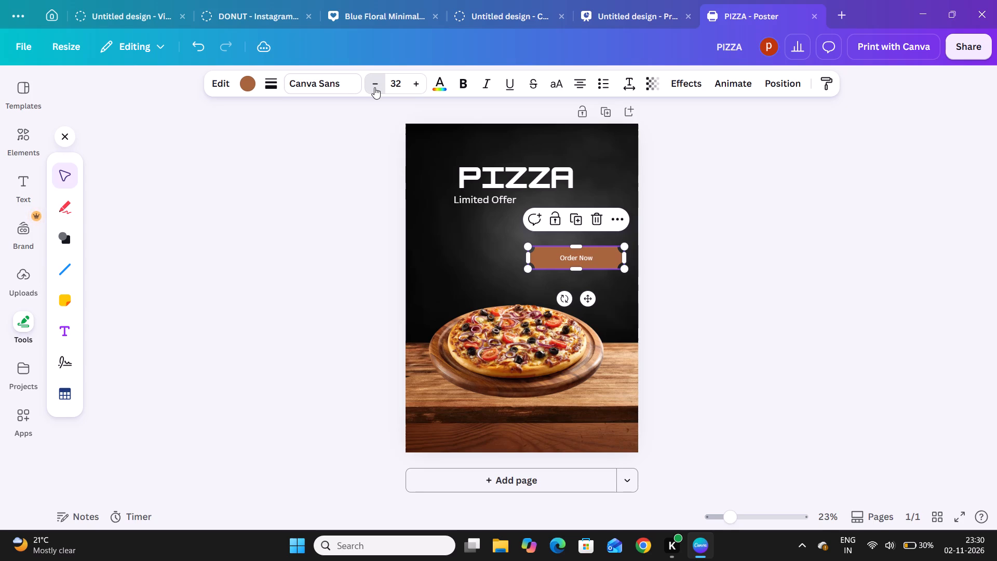
click(374, 87)
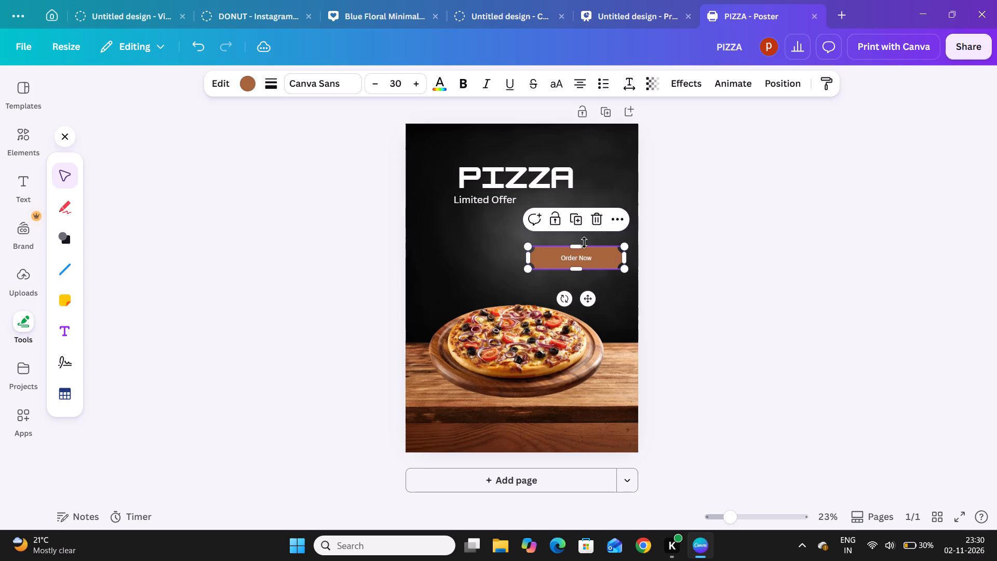
Flatten the "Order Now" bar to about 3 cm high from its bottom edge.
drag(577, 267, 579, 253)
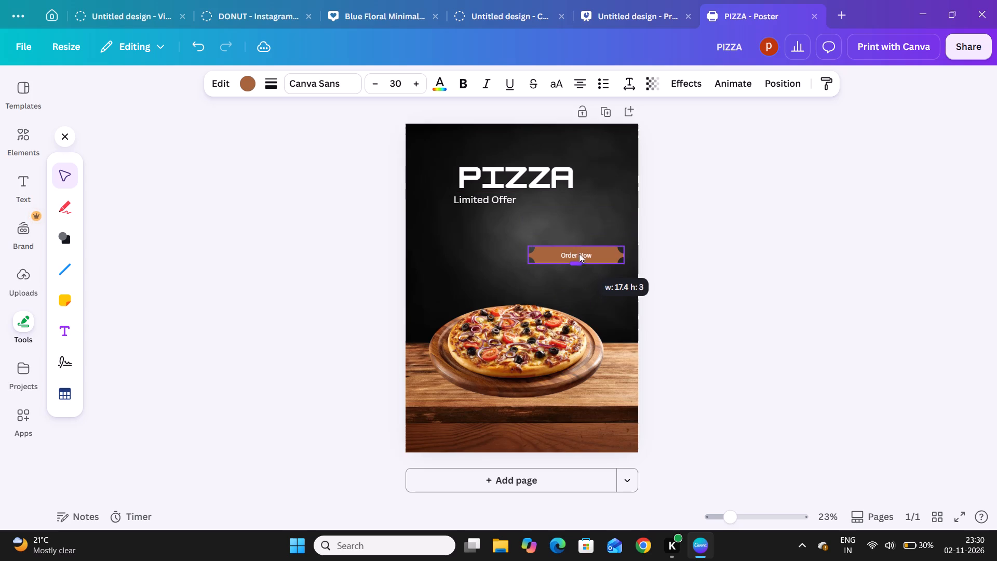
drag(579, 253, 579, 251)
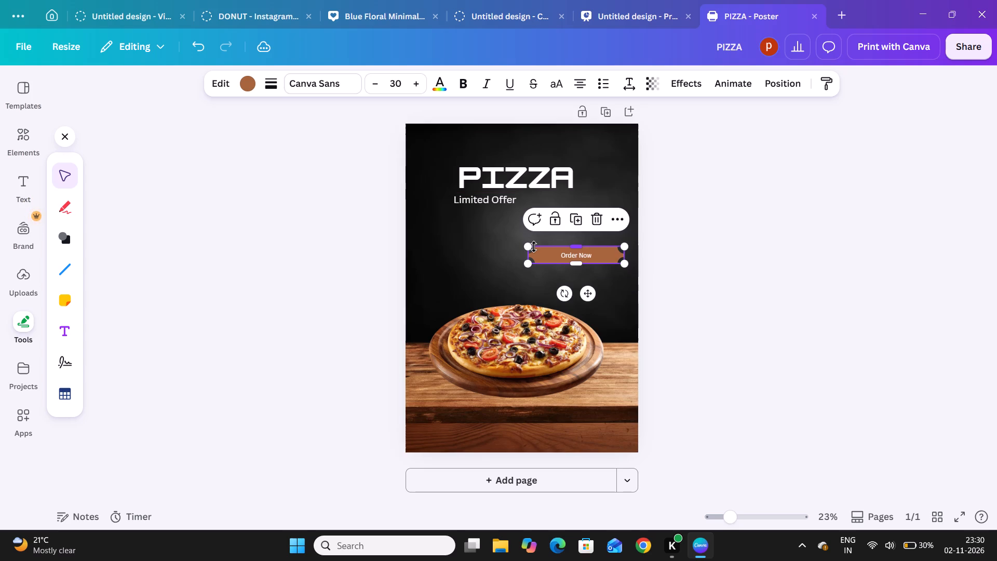
click(317, 264)
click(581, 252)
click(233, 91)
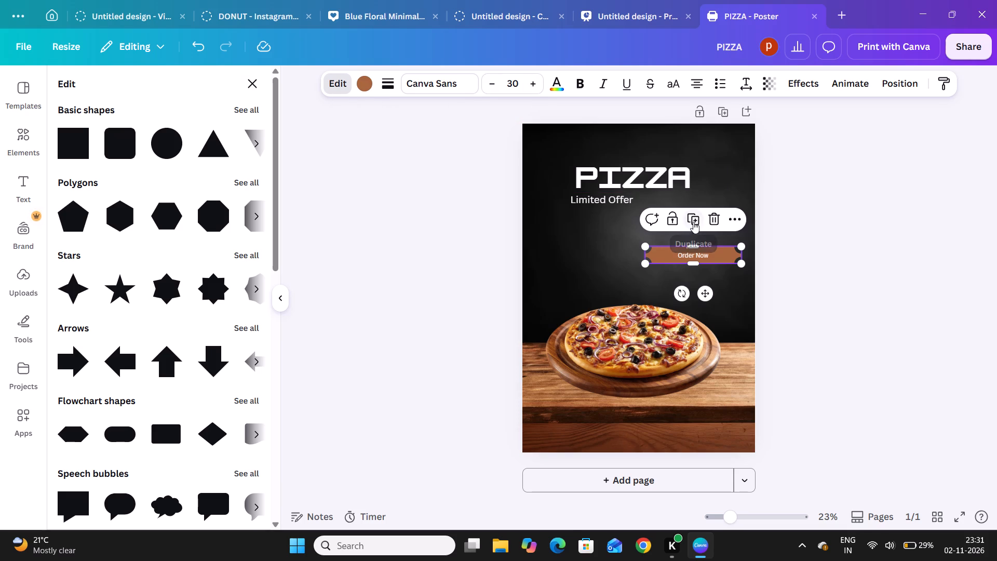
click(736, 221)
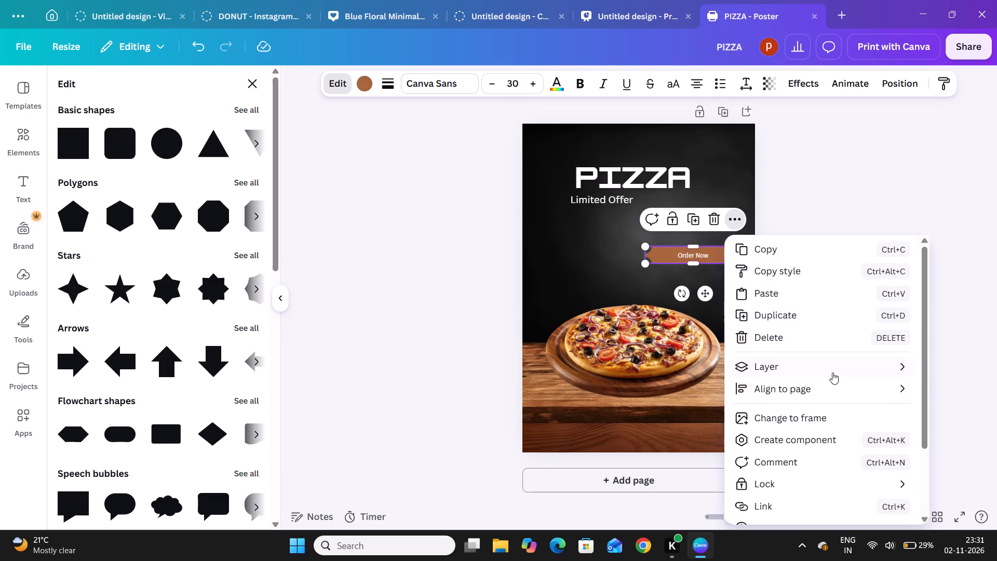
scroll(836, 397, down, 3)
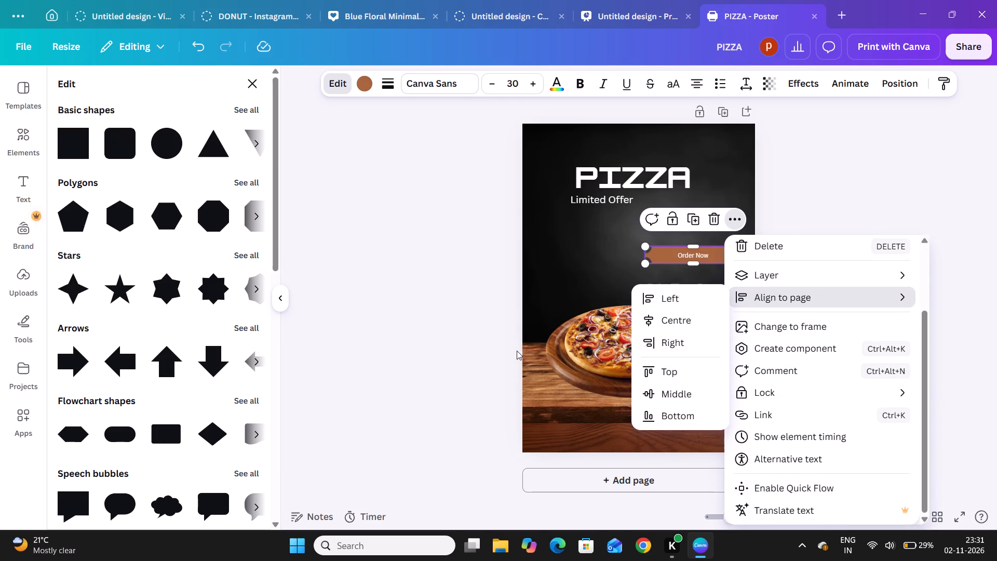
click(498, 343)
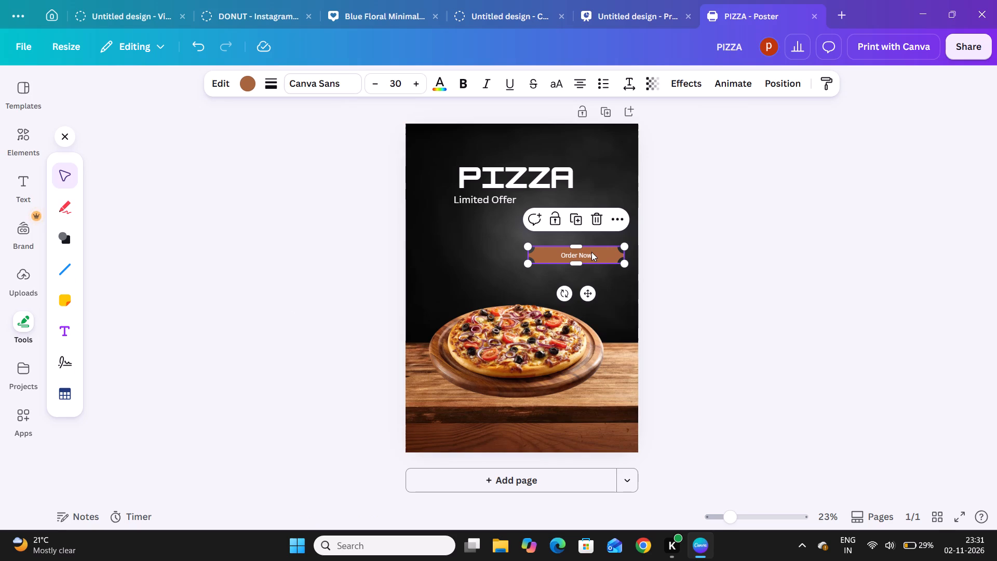
Change the fill colour of the "Order Now" bar to red (#ff3131).
click(592, 252)
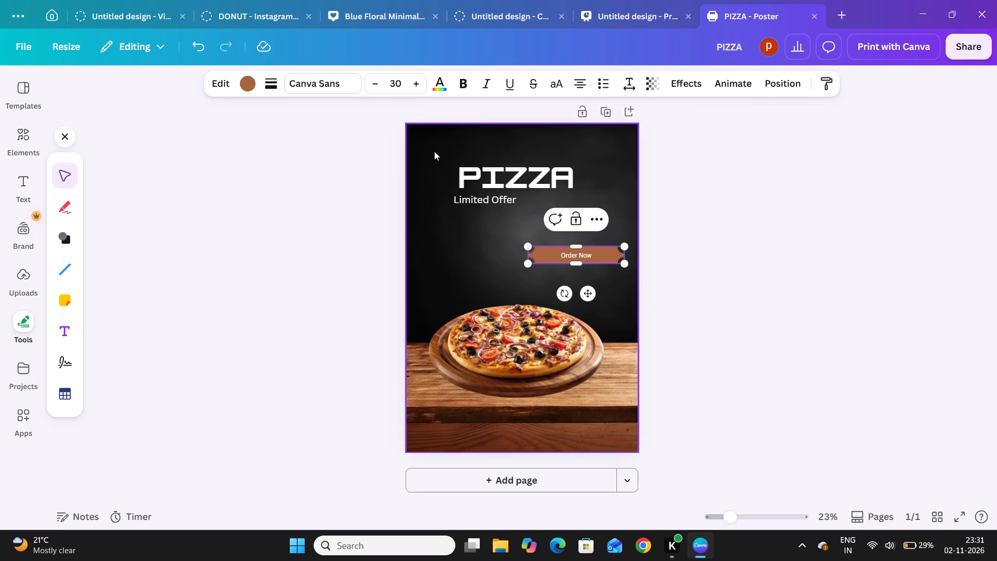
click(245, 84)
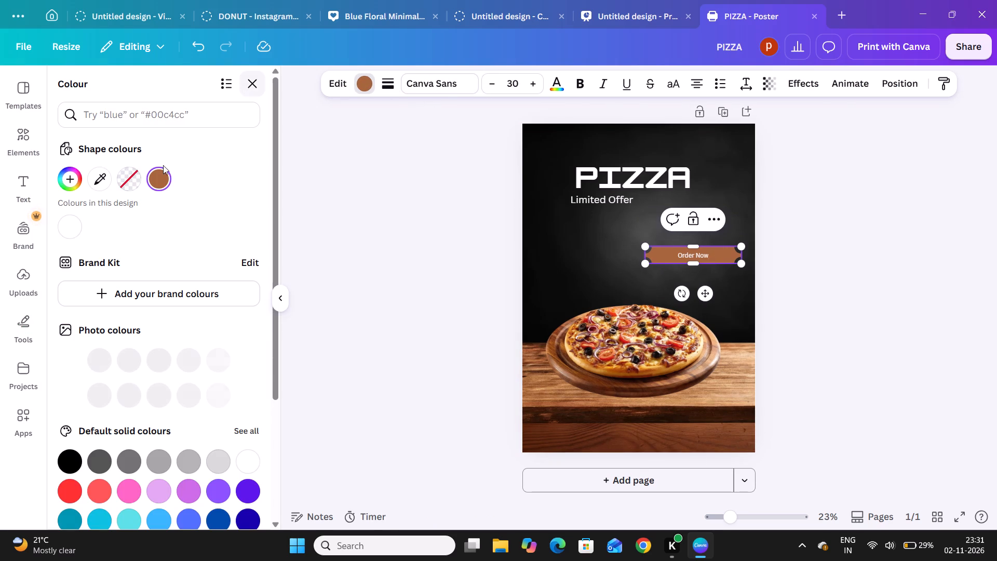
click(64, 493)
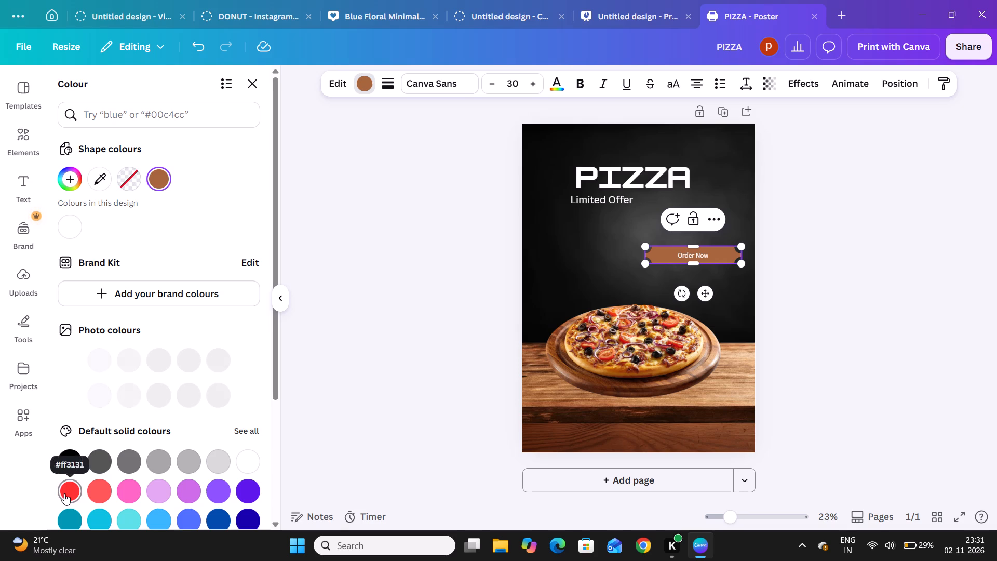
scroll(153, 473, down, 2)
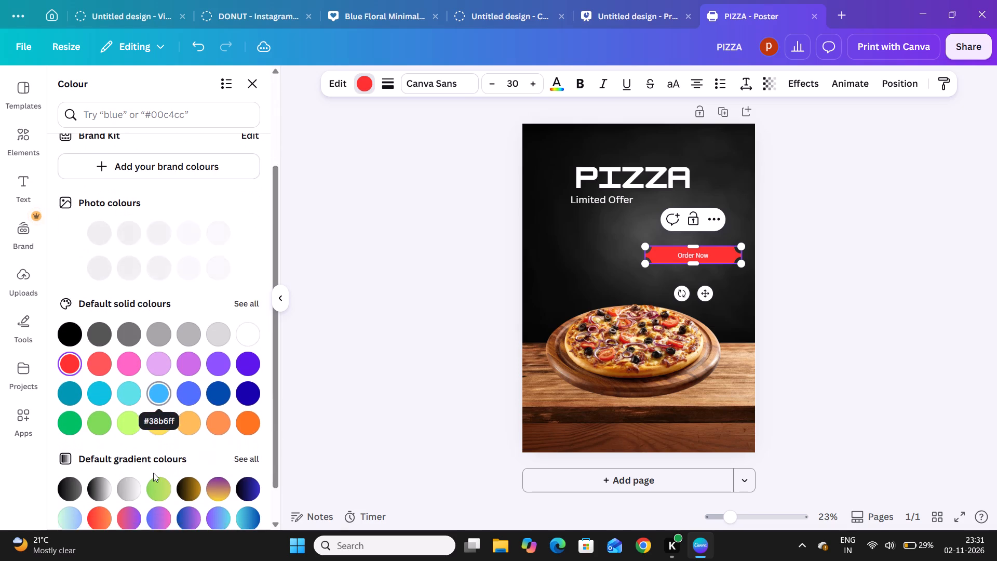
scroll(153, 473, down, 1)
scroll(153, 473, up, 2)
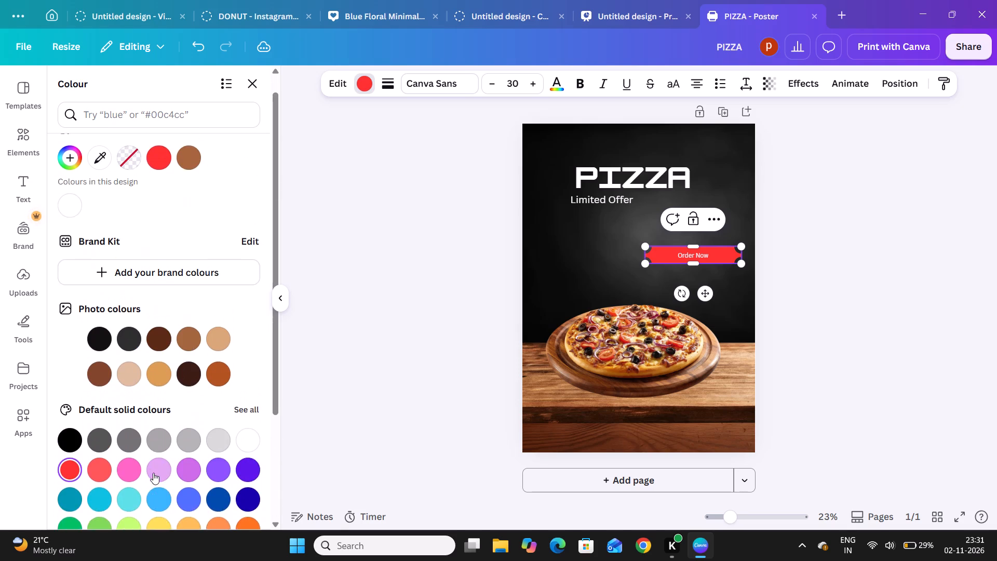
scroll(153, 473, up, 2)
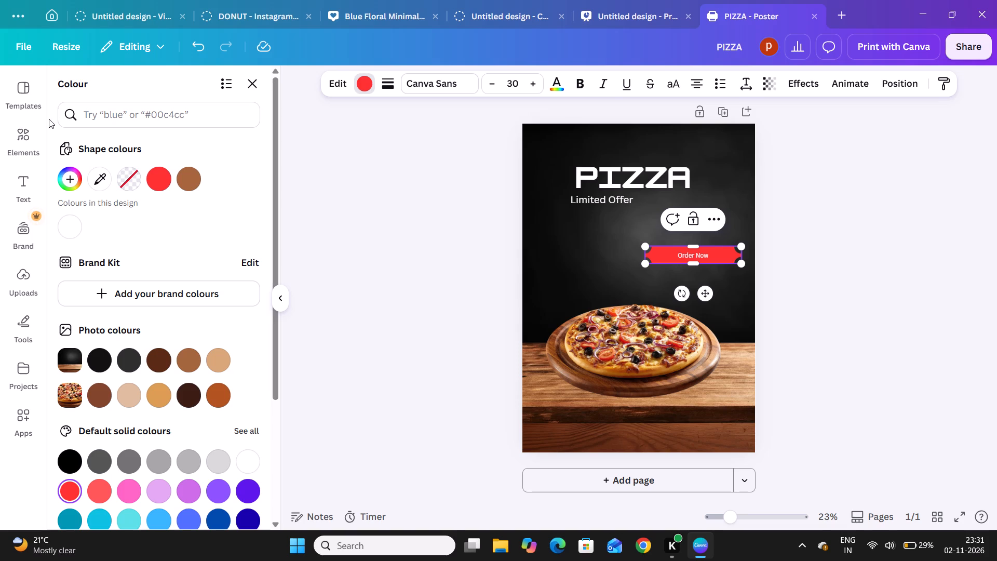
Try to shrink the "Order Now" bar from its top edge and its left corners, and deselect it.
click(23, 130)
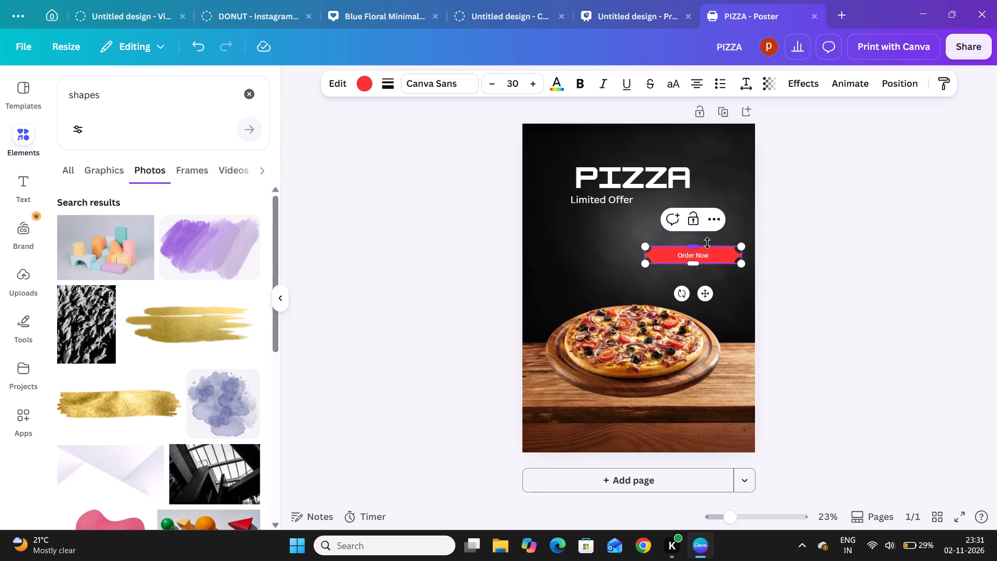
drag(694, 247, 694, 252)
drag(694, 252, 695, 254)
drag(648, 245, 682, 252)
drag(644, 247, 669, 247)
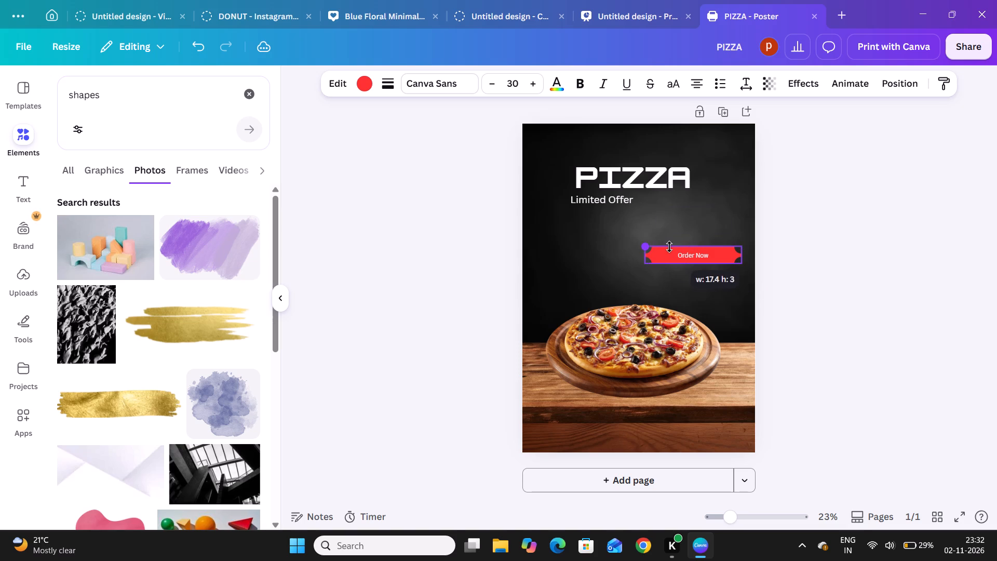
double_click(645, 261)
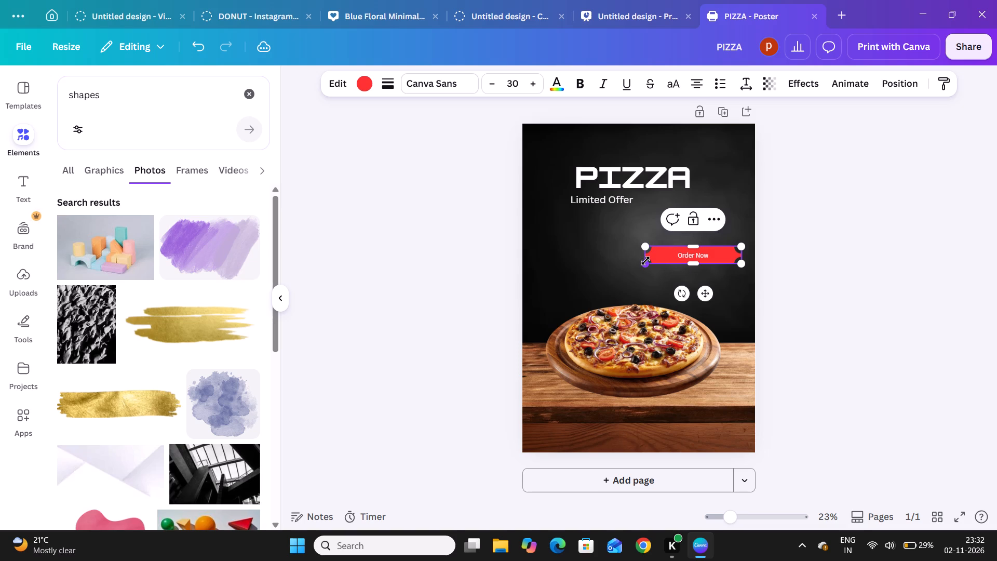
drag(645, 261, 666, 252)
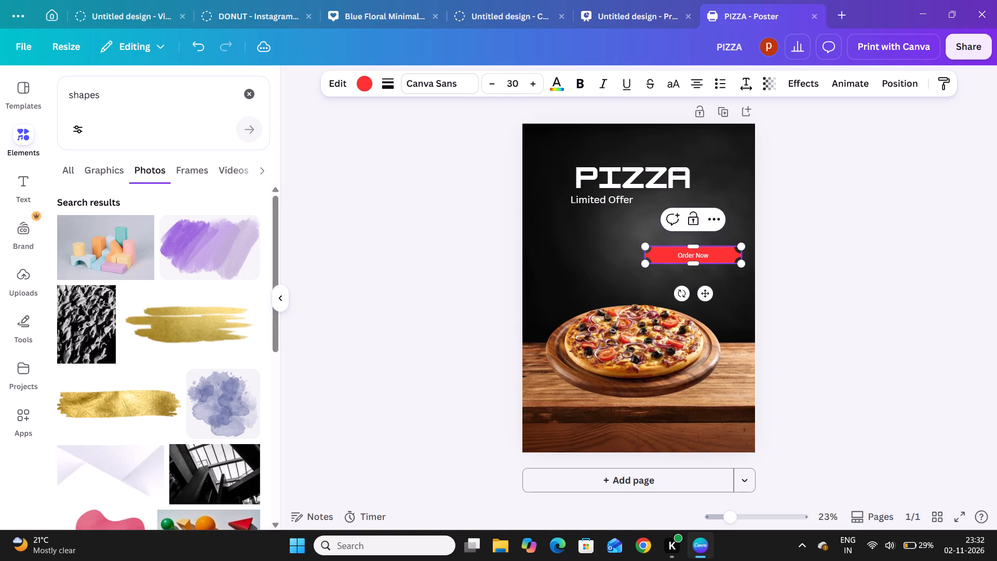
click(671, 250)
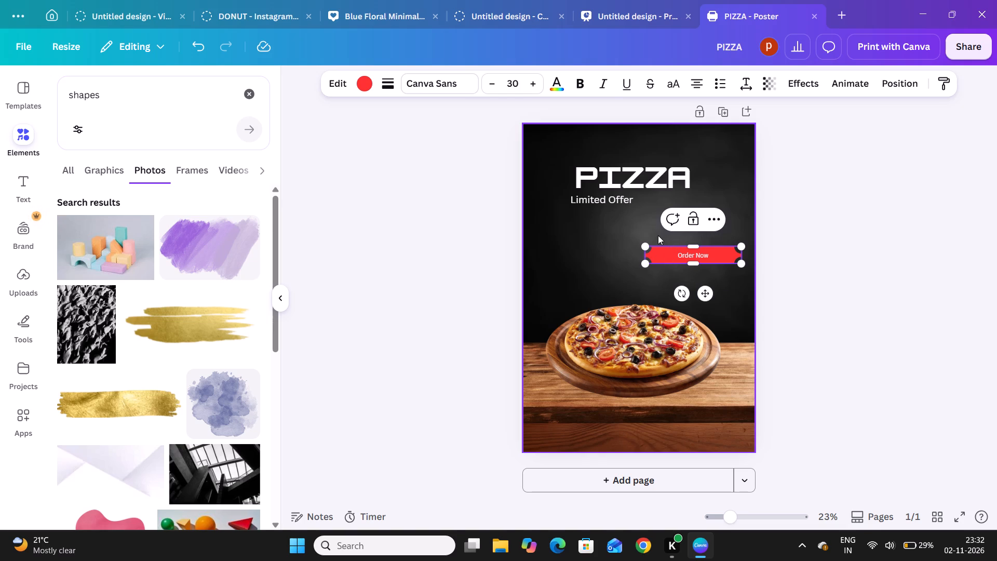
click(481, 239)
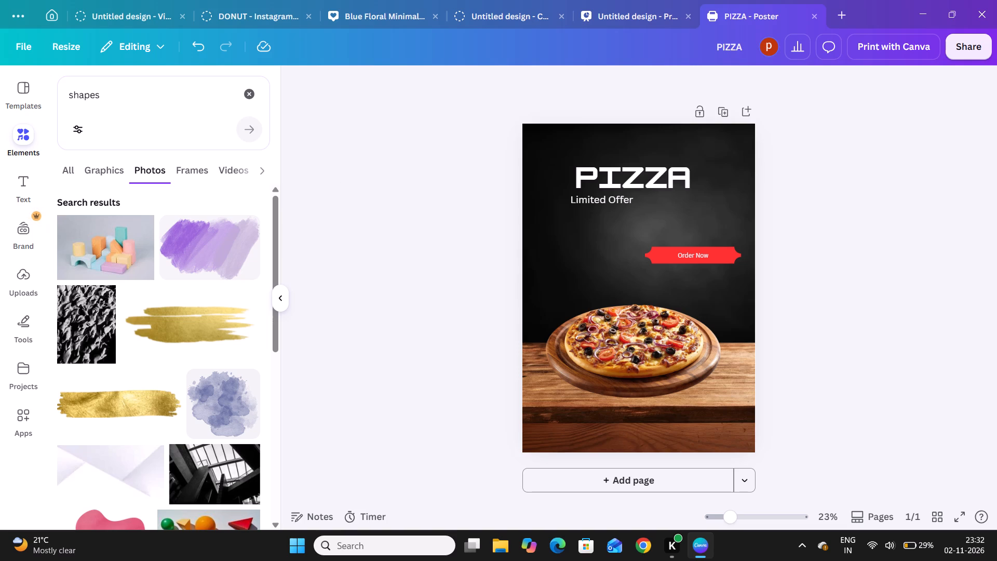
Replace the "shapes" search in the elements library with a search for "arrow".
click(247, 100)
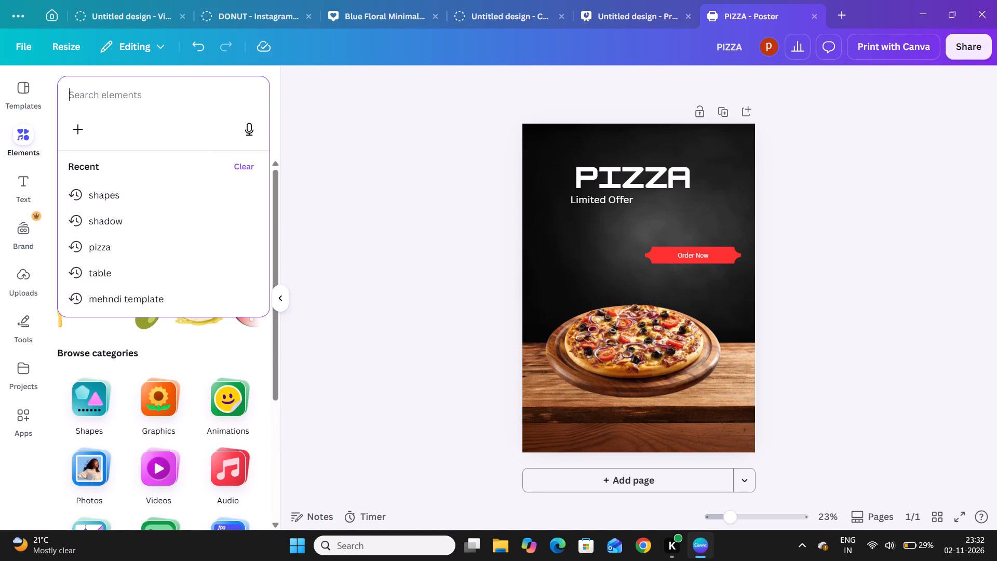
key(s)
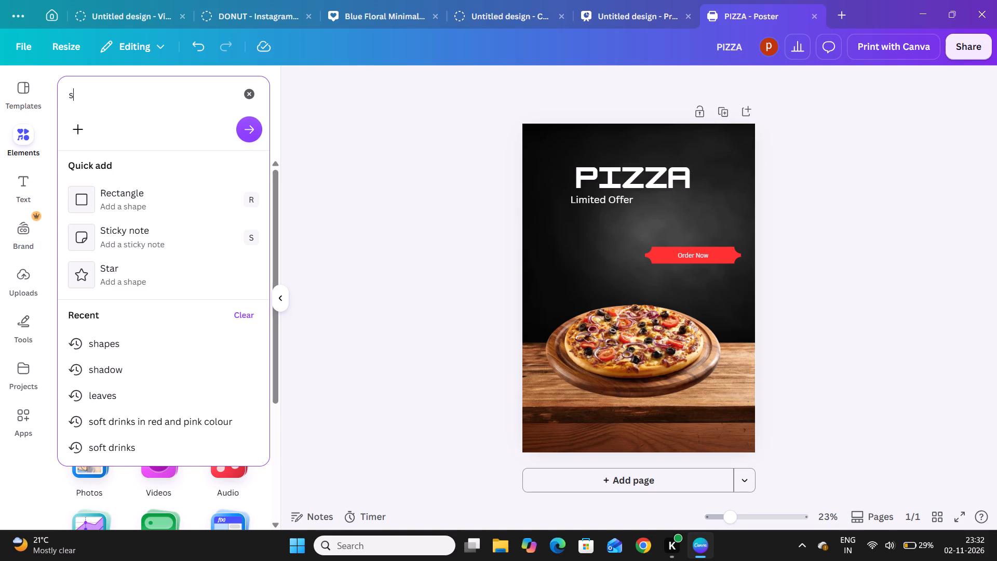
key(BackSpace)
key(a)
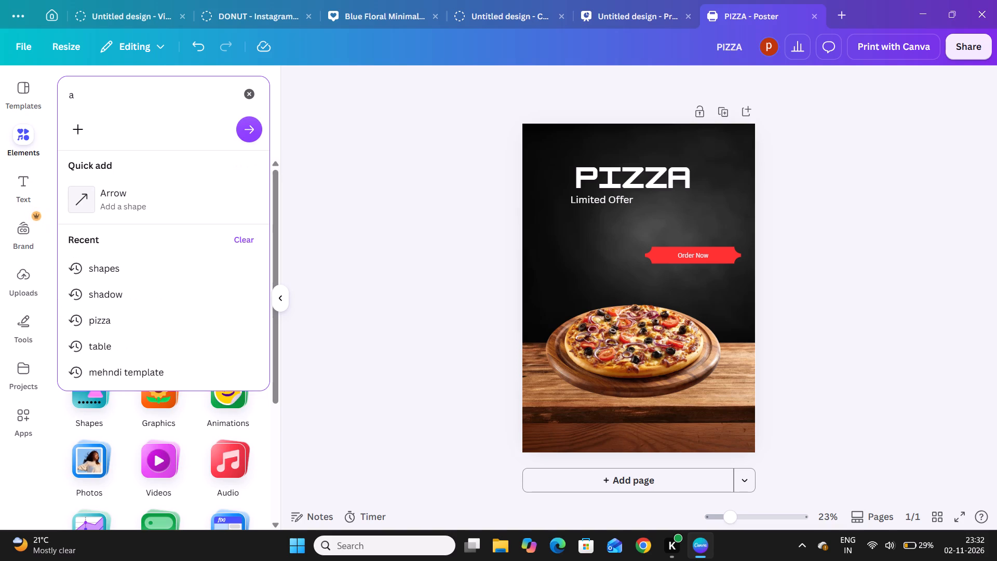
text(rrow)
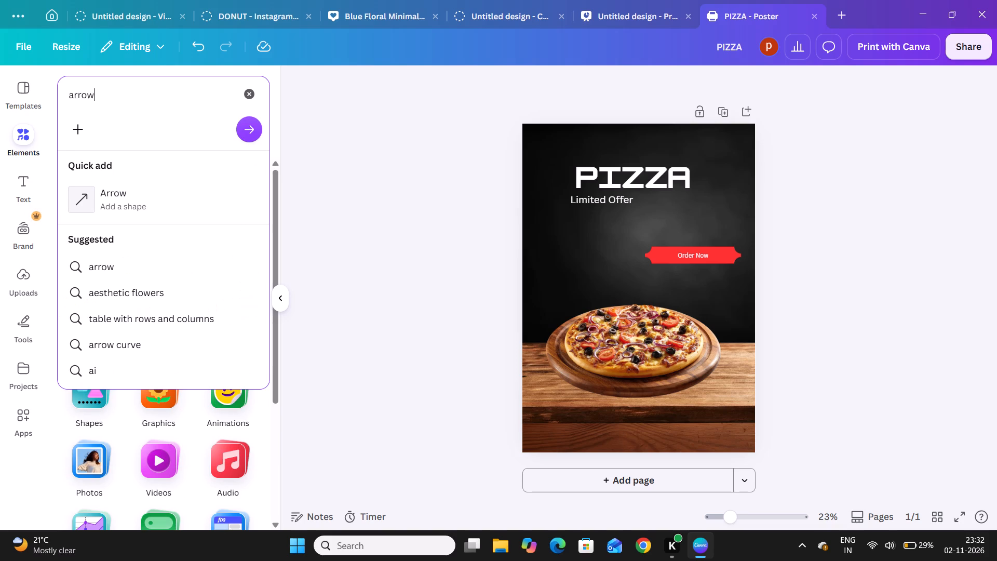
key(Return)
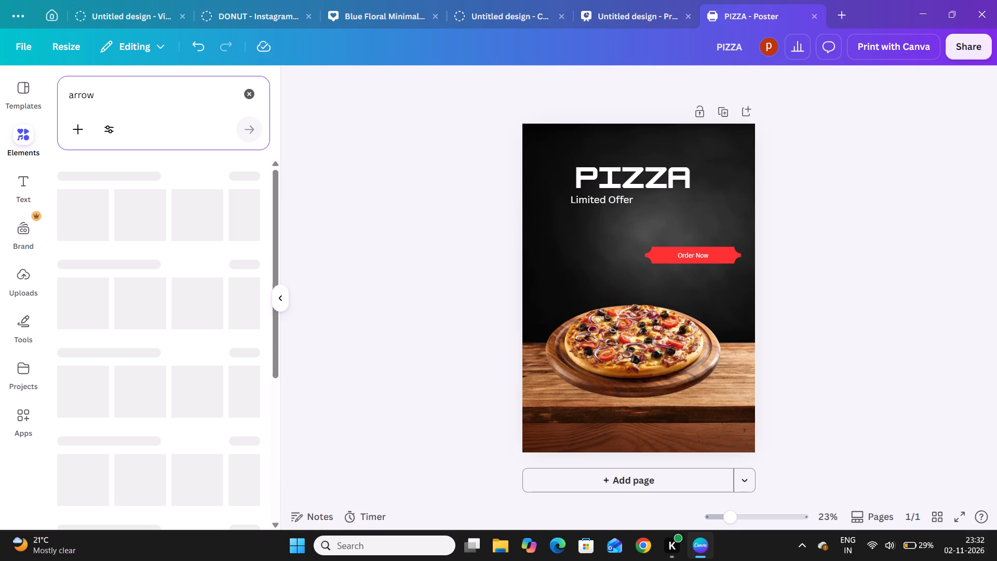
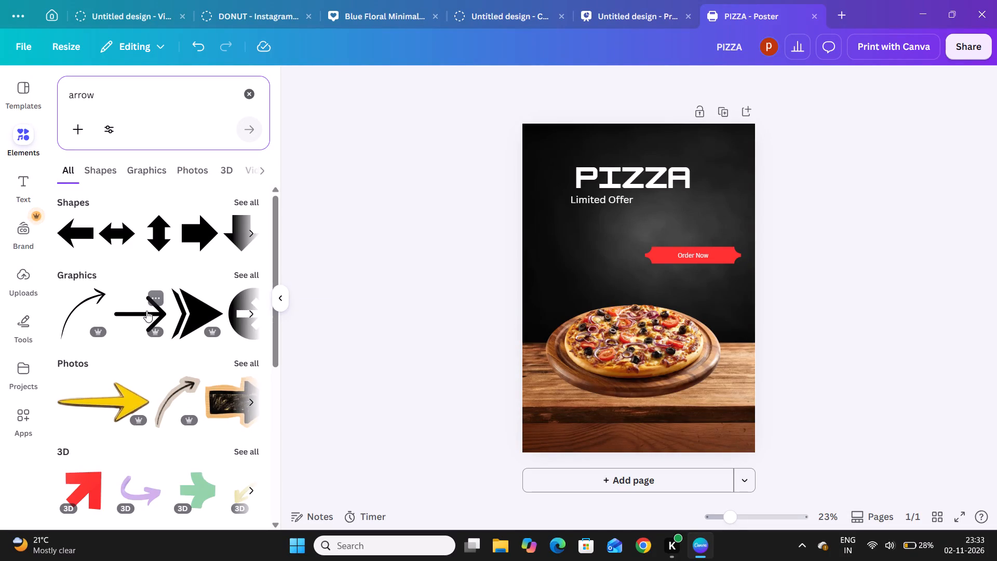
Browse the "arrow" results across all element categories for a suitable arrow.
scroll(165, 391, down, 1)
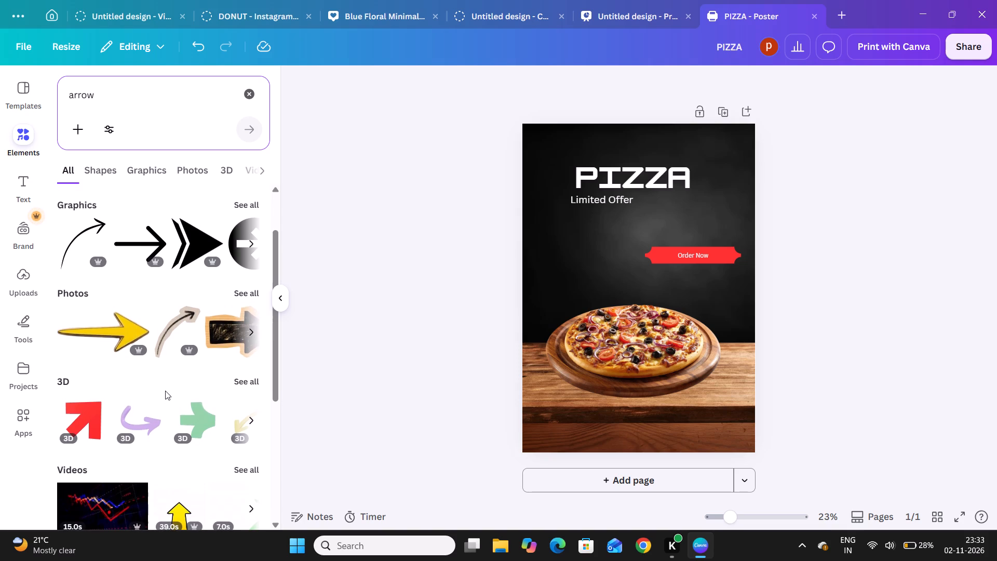
scroll(150, 395, down, 1)
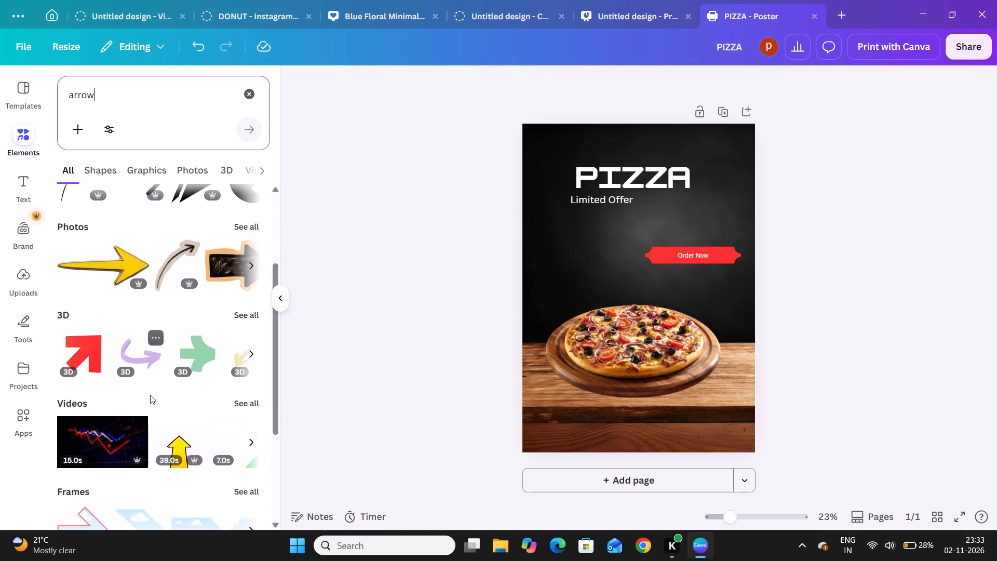
scroll(150, 395, down, 1)
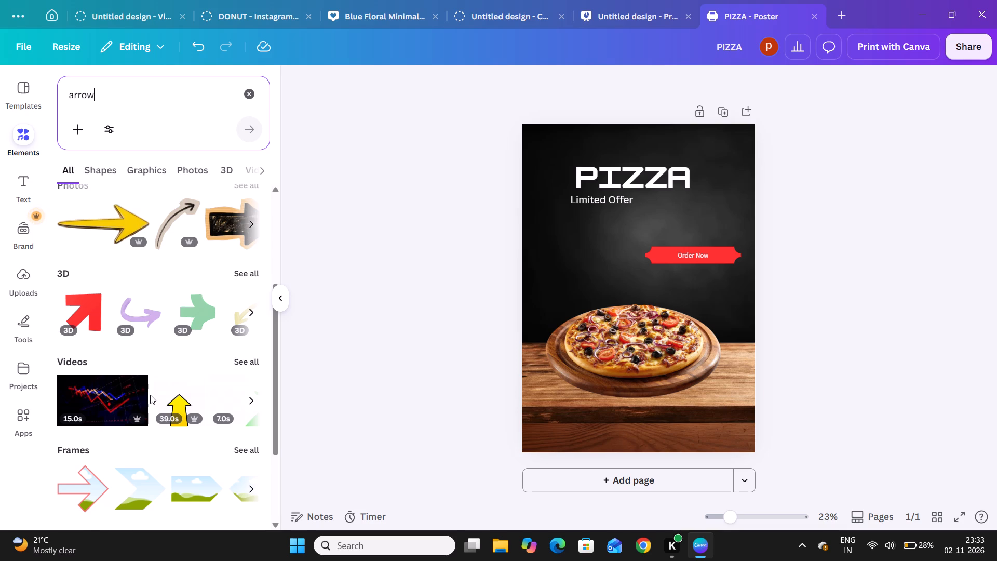
scroll(150, 395, down, 2)
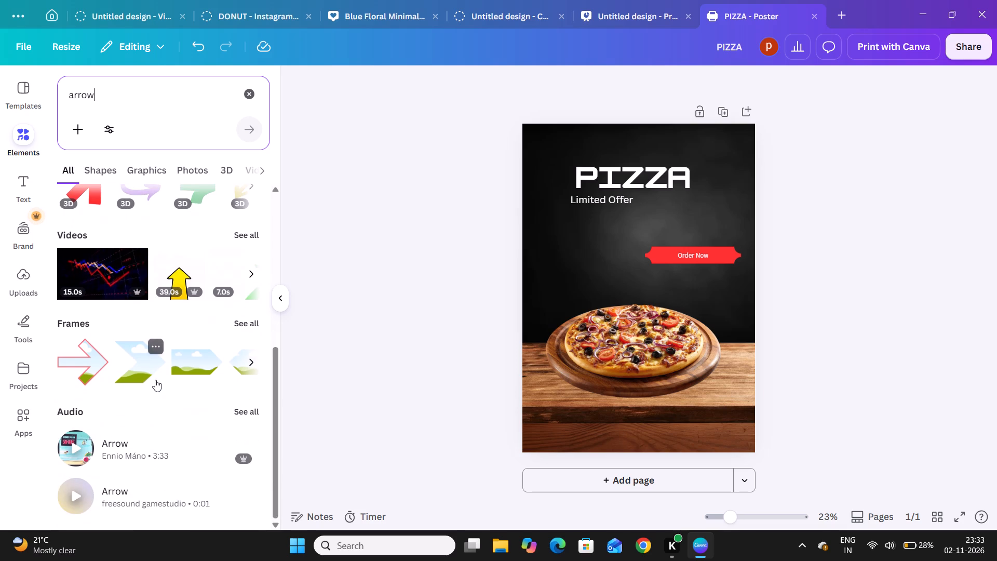
scroll(155, 380, down, 2)
scroll(154, 395, up, 3)
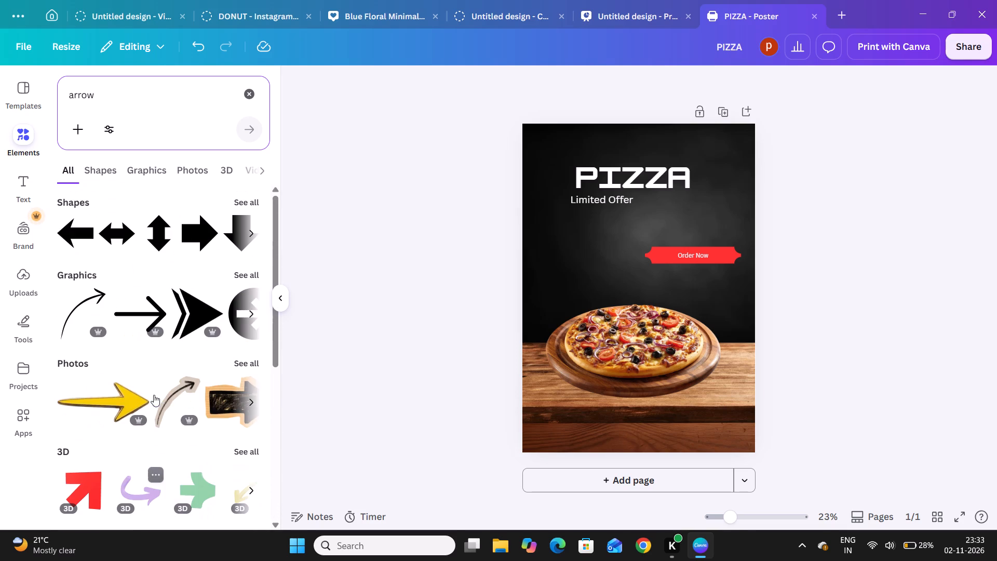
scroll(154, 395, up, 1)
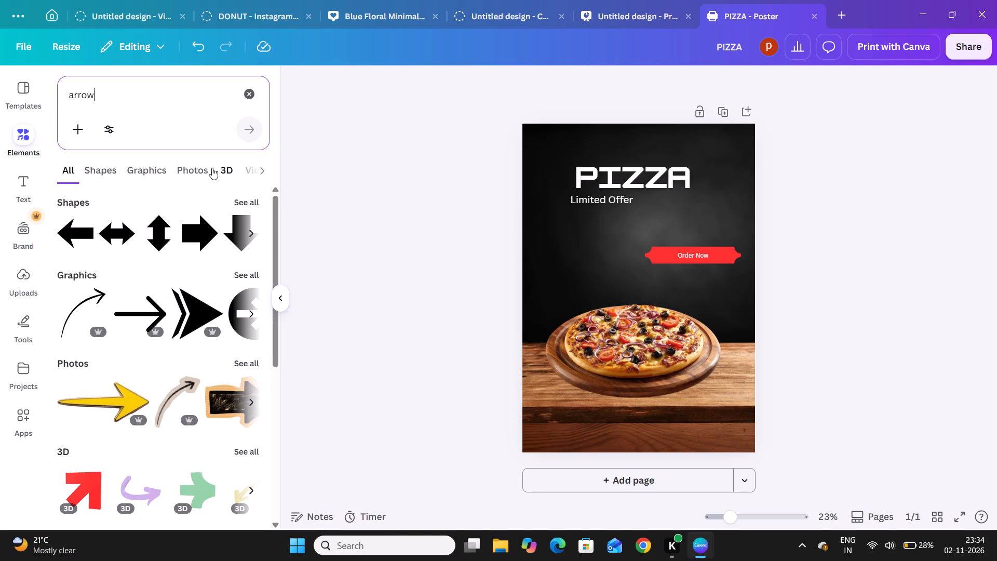
Narrow the "arrow" results to photos and look through them for an arrow that suits the poster.
click(196, 172)
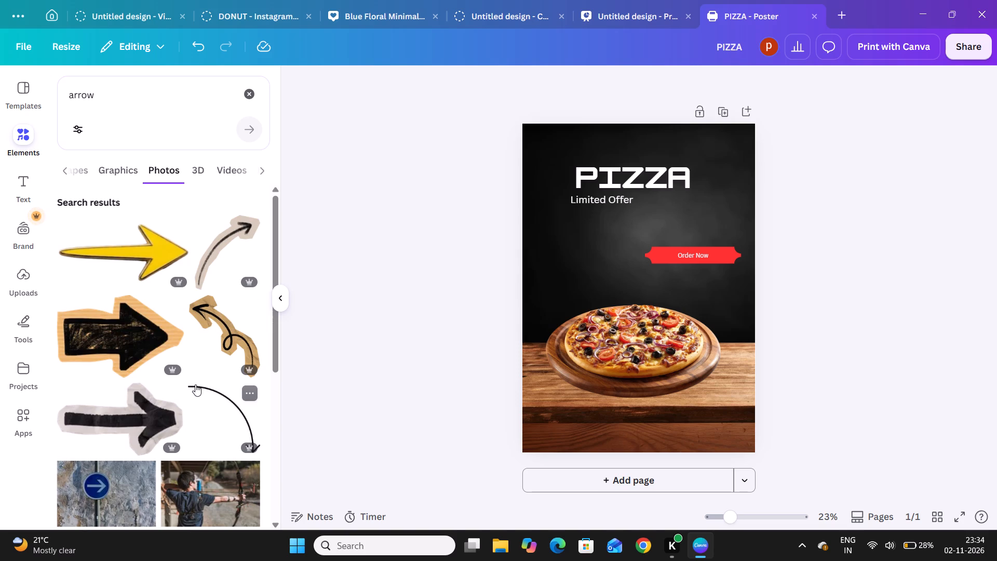
scroll(195, 391, down, 3)
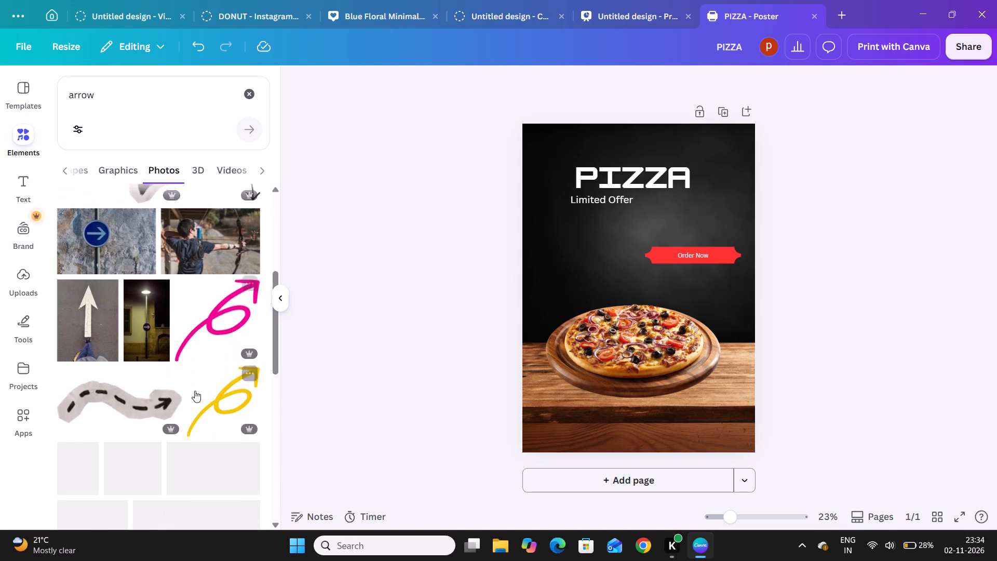
scroll(195, 391, down, 2)
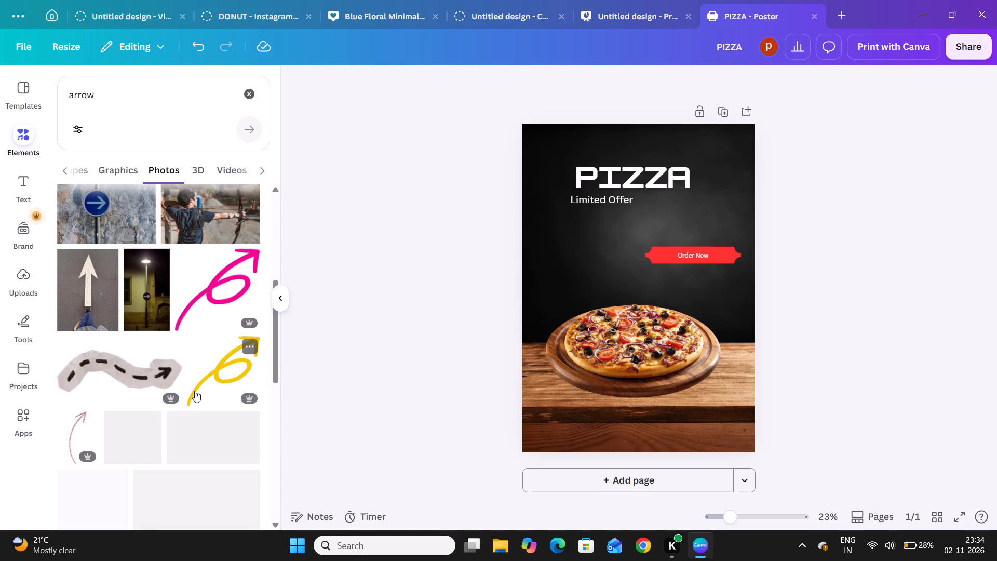
scroll(195, 391, down, 3)
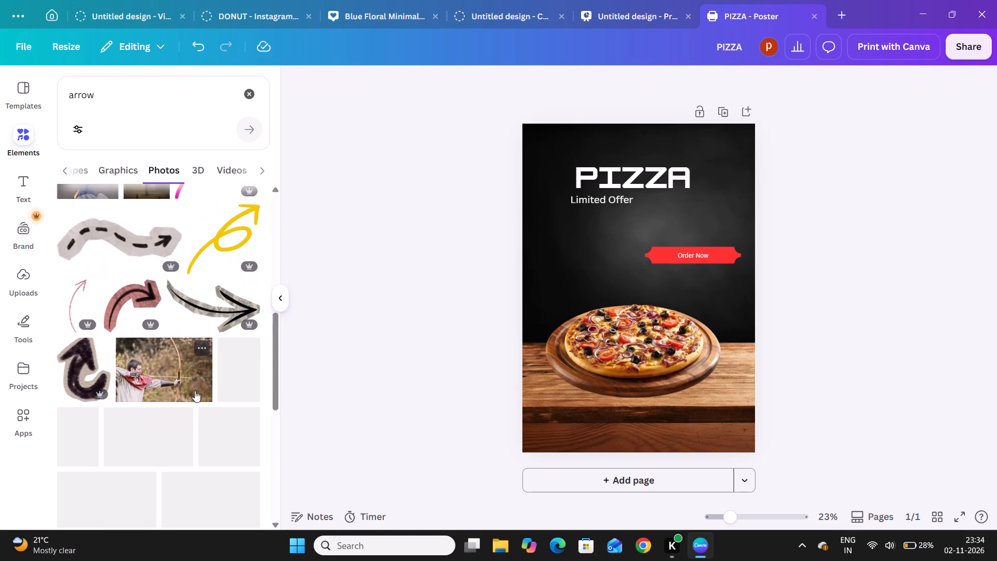
scroll(195, 391, down, 1)
scroll(195, 391, up, 1)
scroll(195, 391, down, 1)
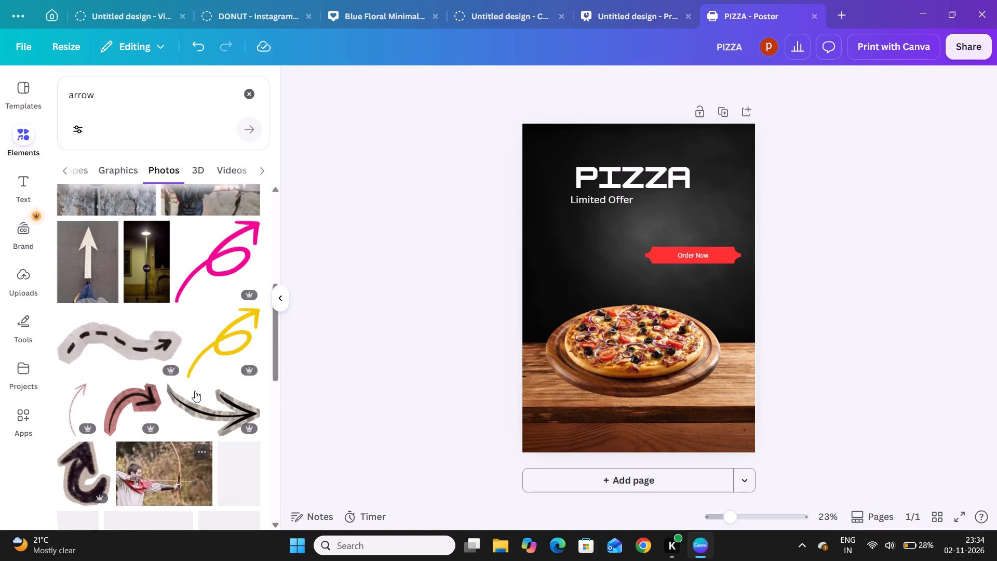
scroll(195, 391, down, 1)
scroll(195, 391, up, 1)
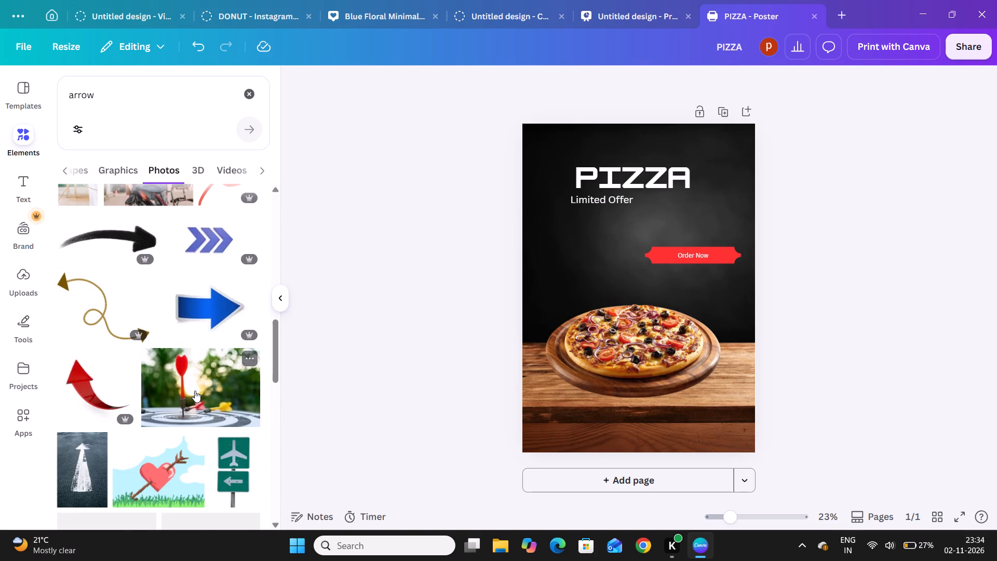
scroll(195, 391, down, 1)
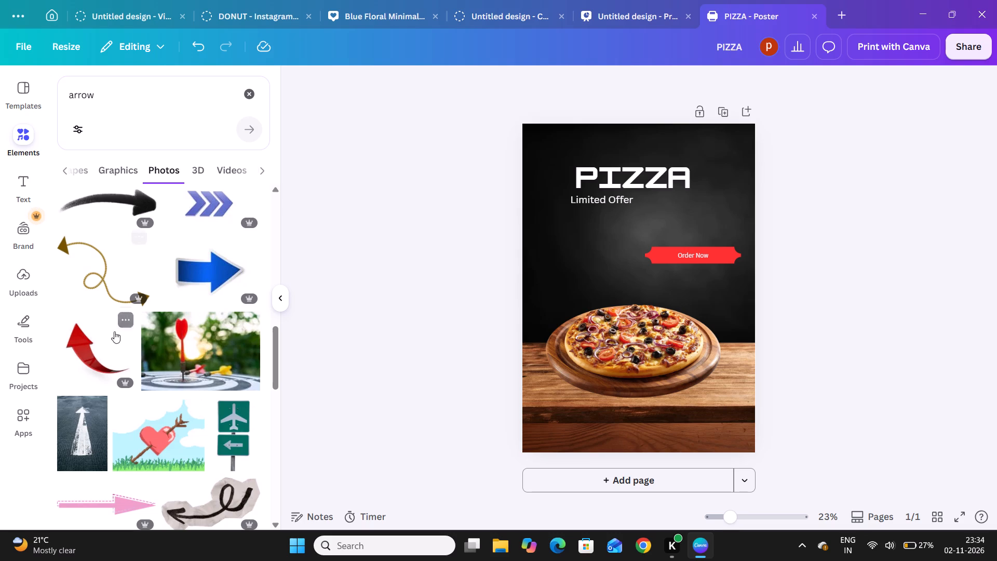
scroll(143, 349, down, 1)
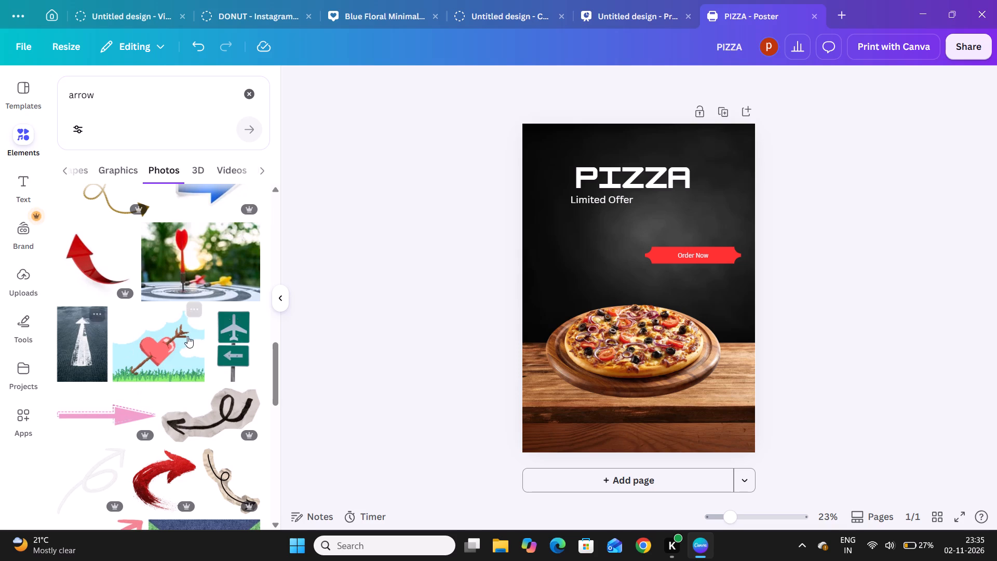
scroll(172, 373, down, 2)
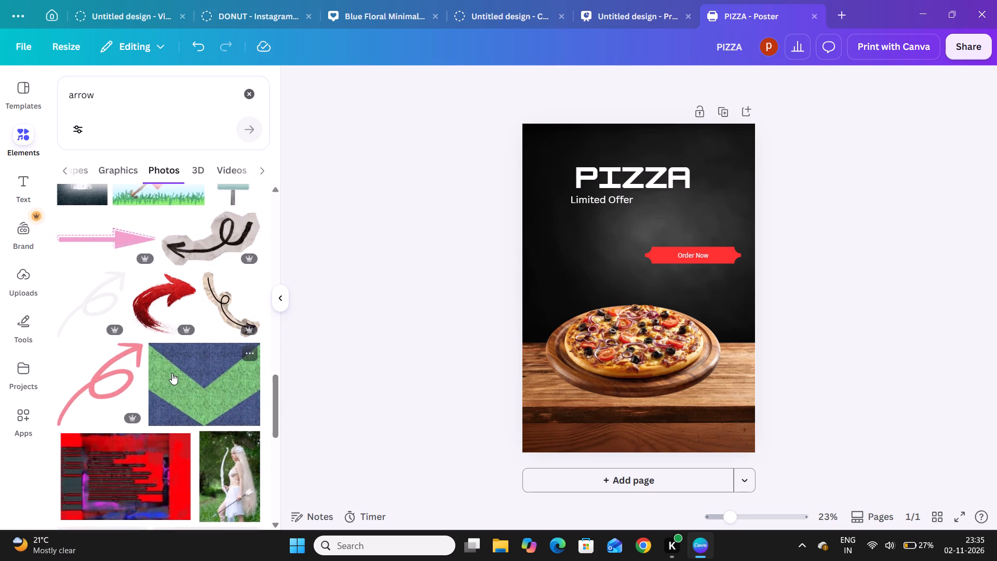
scroll(172, 373, down, 1)
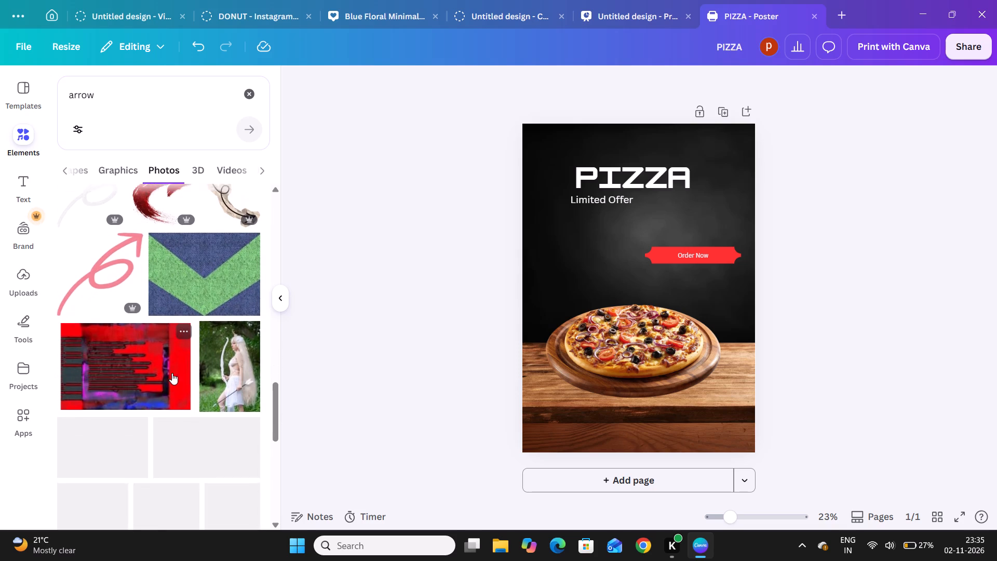
scroll(172, 373, down, 1)
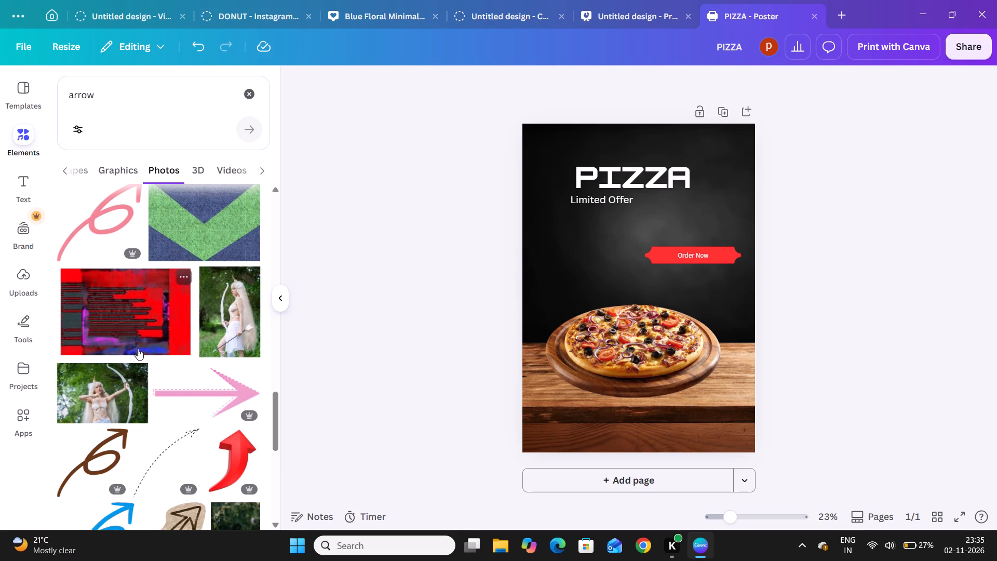
scroll(138, 349, down, 3)
scroll(138, 349, up, 1)
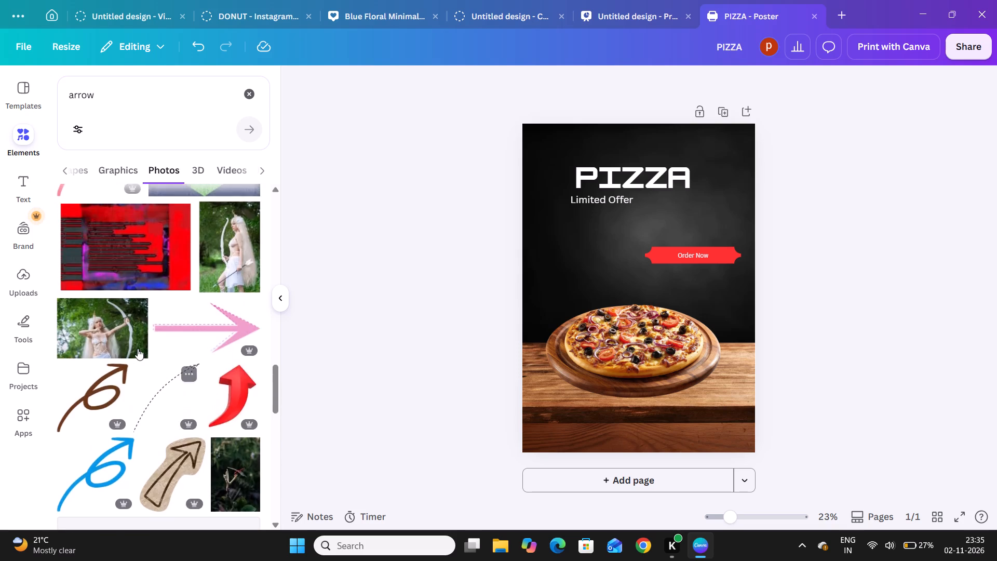
scroll(138, 349, up, 5)
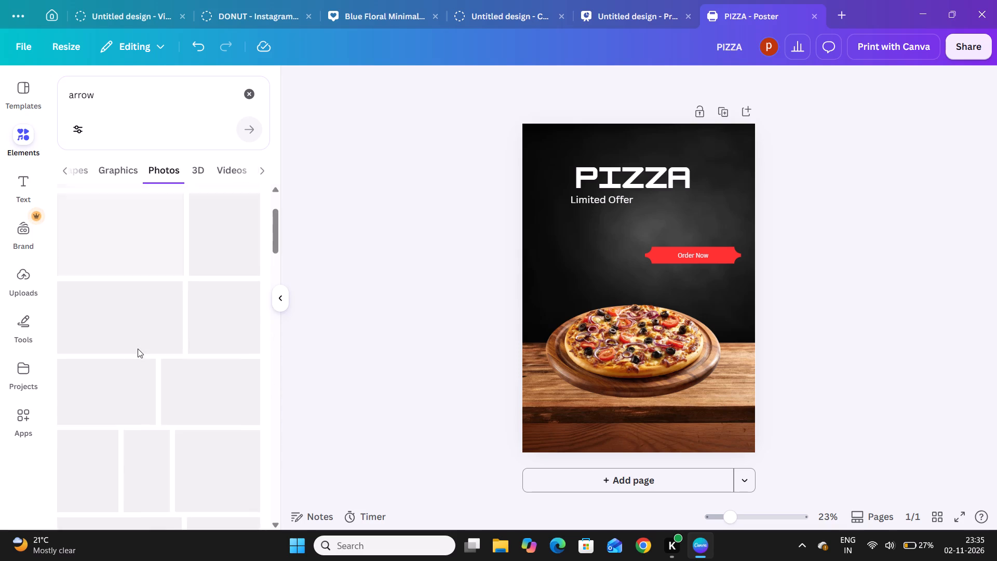
scroll(138, 349, up, 2)
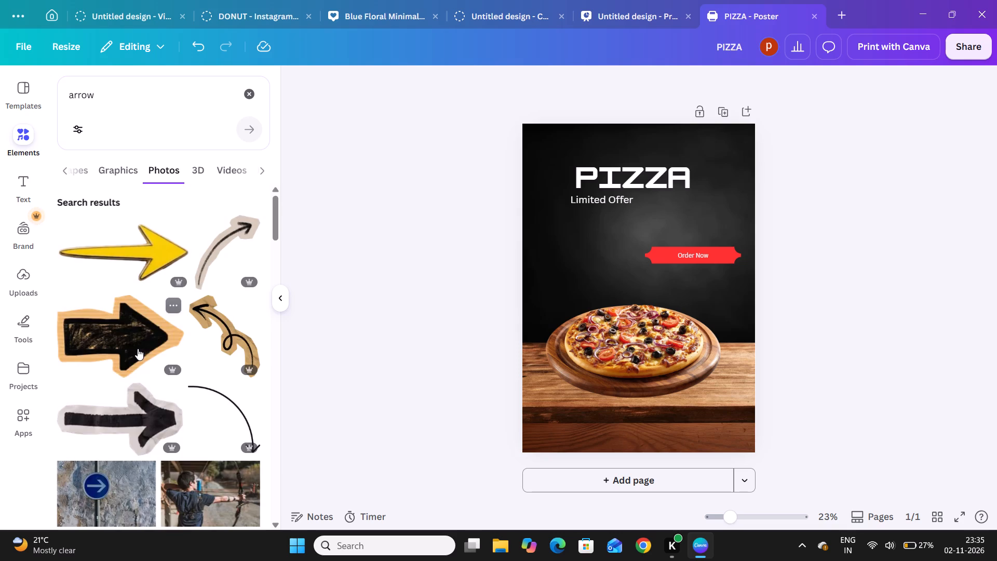
scroll(138, 349, up, 1)
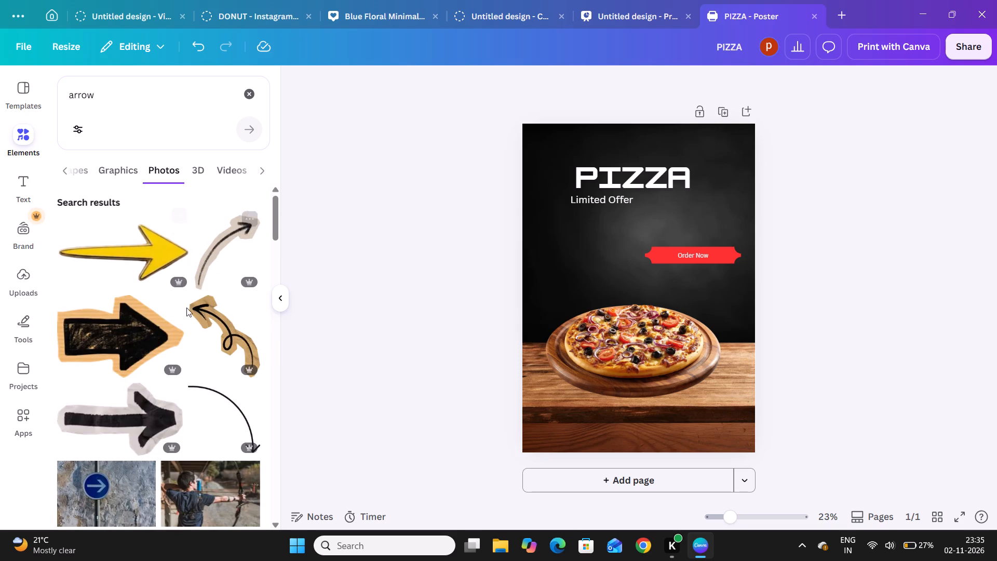
scroll(203, 322, up, 1)
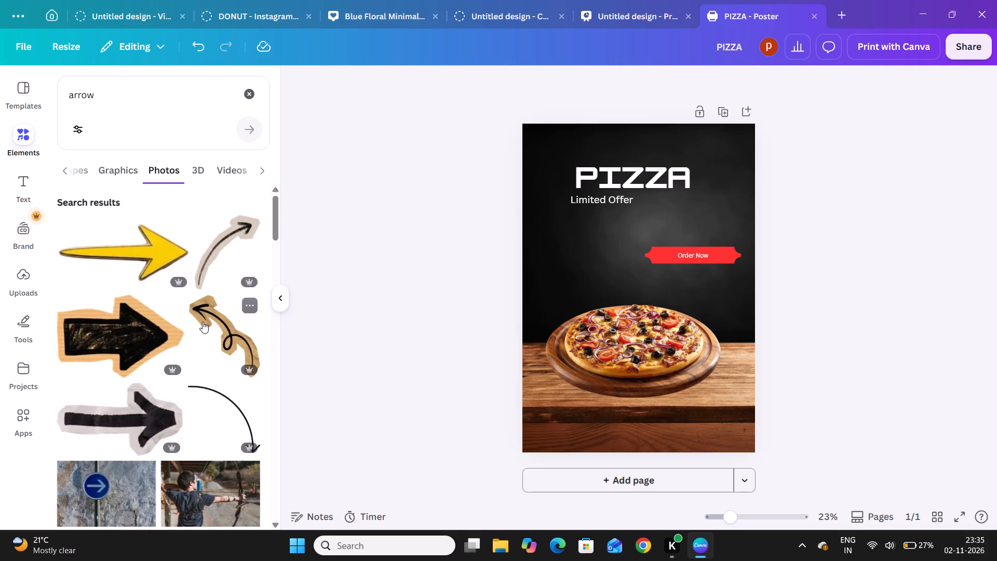
scroll(203, 322, down, 1)
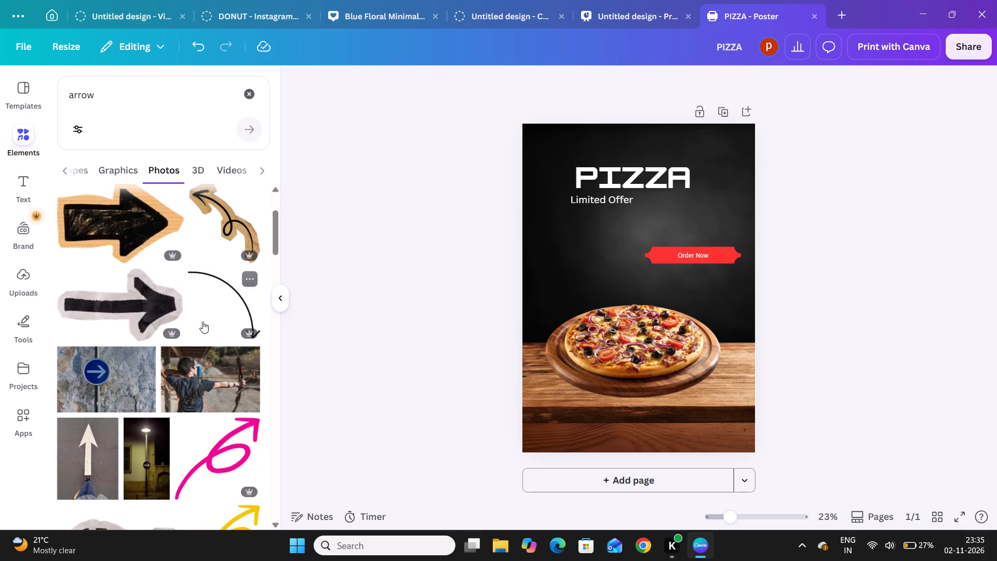
scroll(203, 322, down, 2)
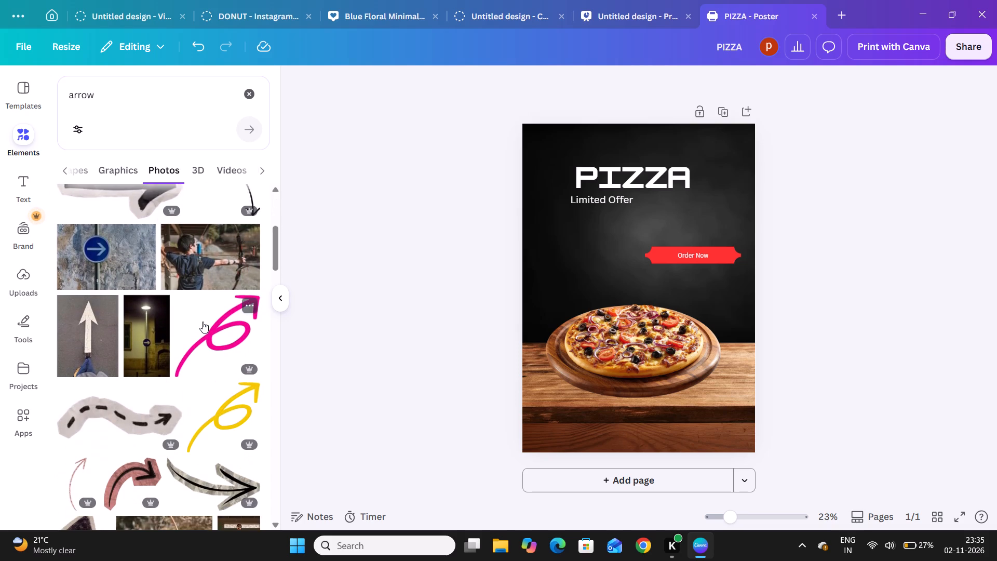
scroll(203, 322, down, 3)
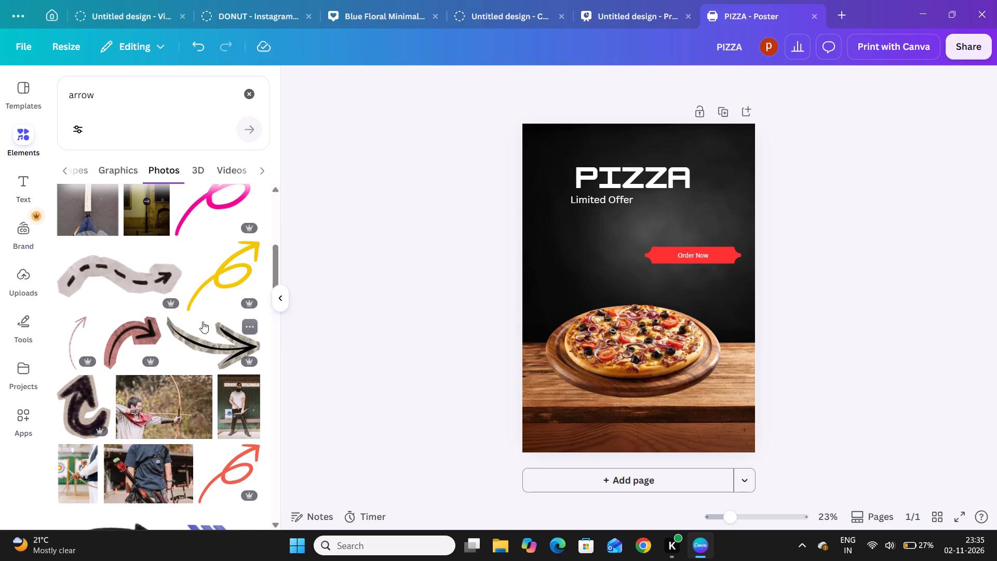
scroll(203, 322, up, 3)
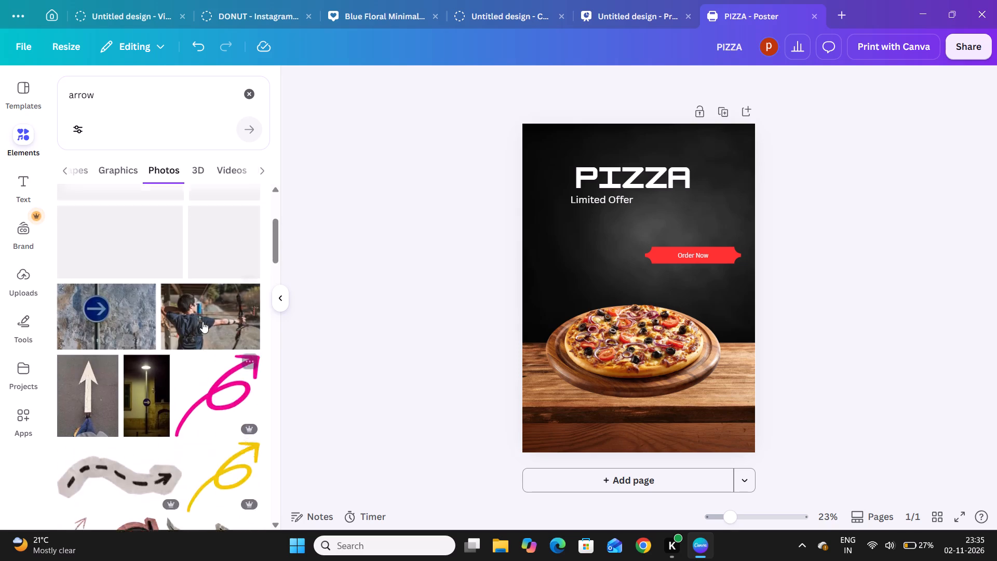
scroll(203, 322, up, 3)
scroll(203, 322, down, 1)
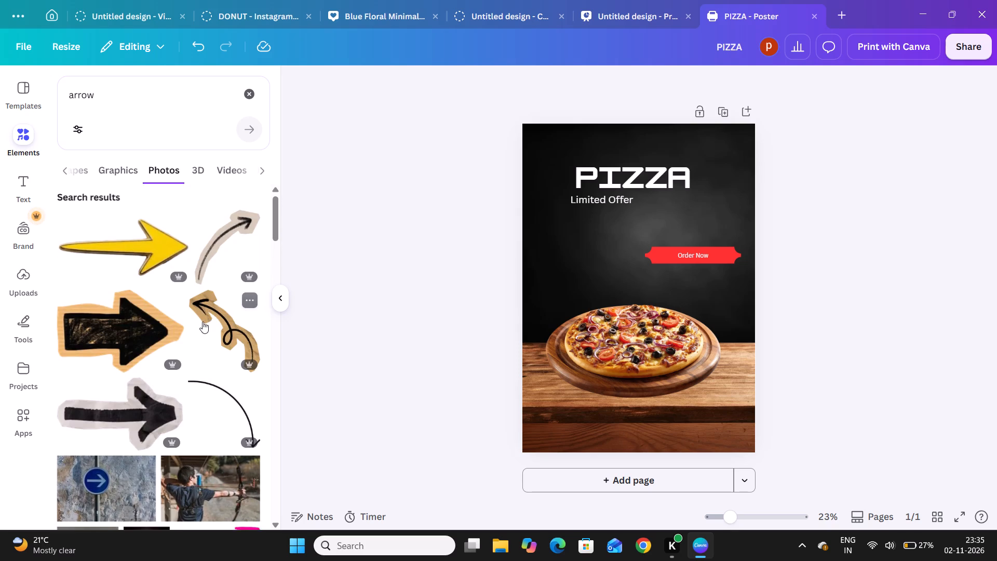
scroll(203, 322, down, 1)
scroll(203, 322, up, 2)
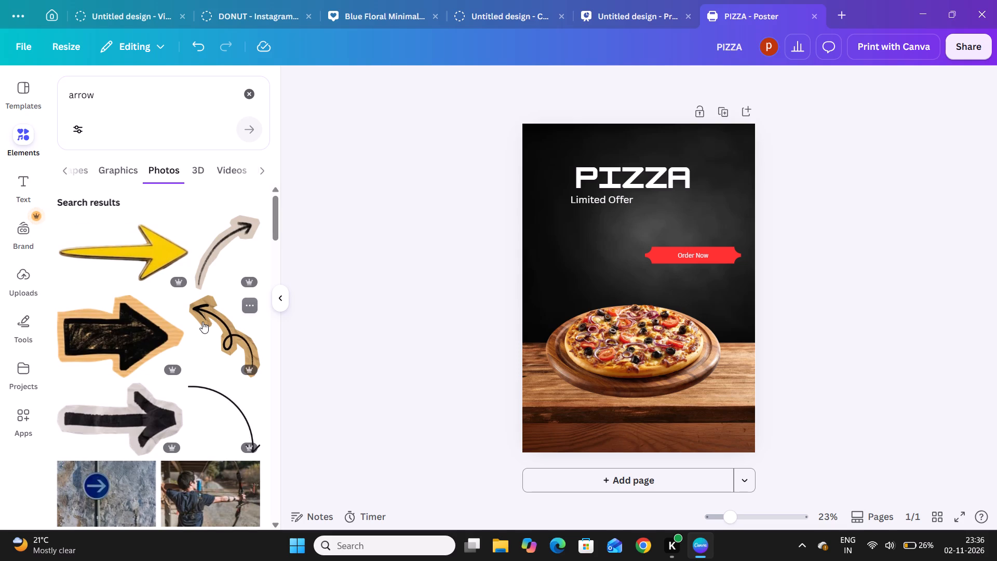
Add the pink paper-cutout photo of a curved arrow with a black stroke to the poster.
scroll(203, 322, down, 2)
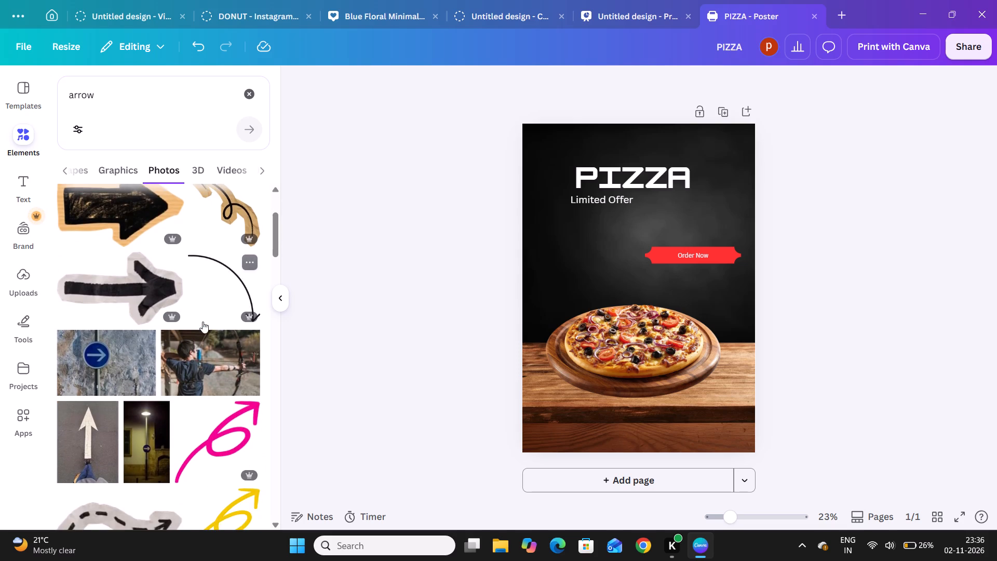
scroll(203, 322, down, 3)
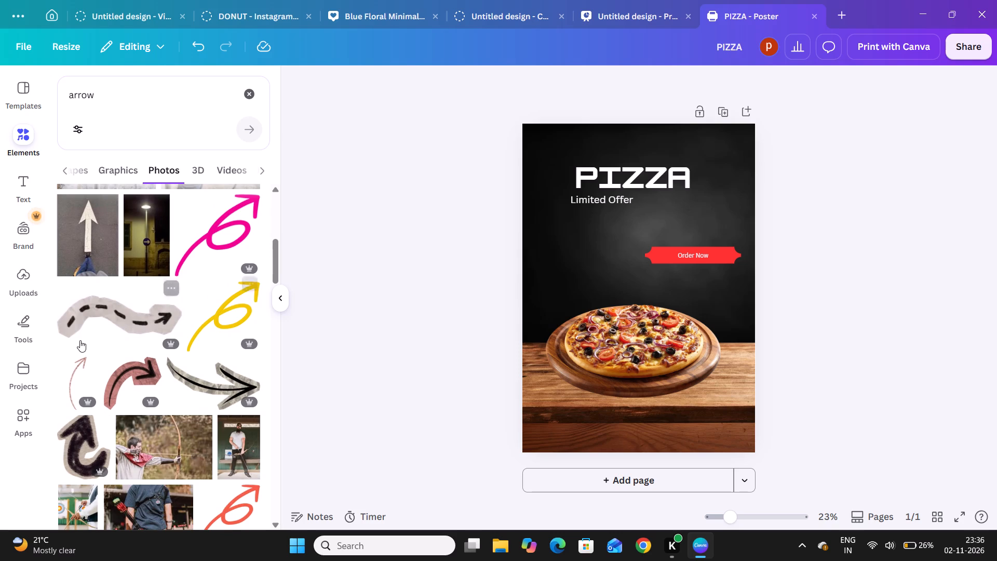
click(140, 376)
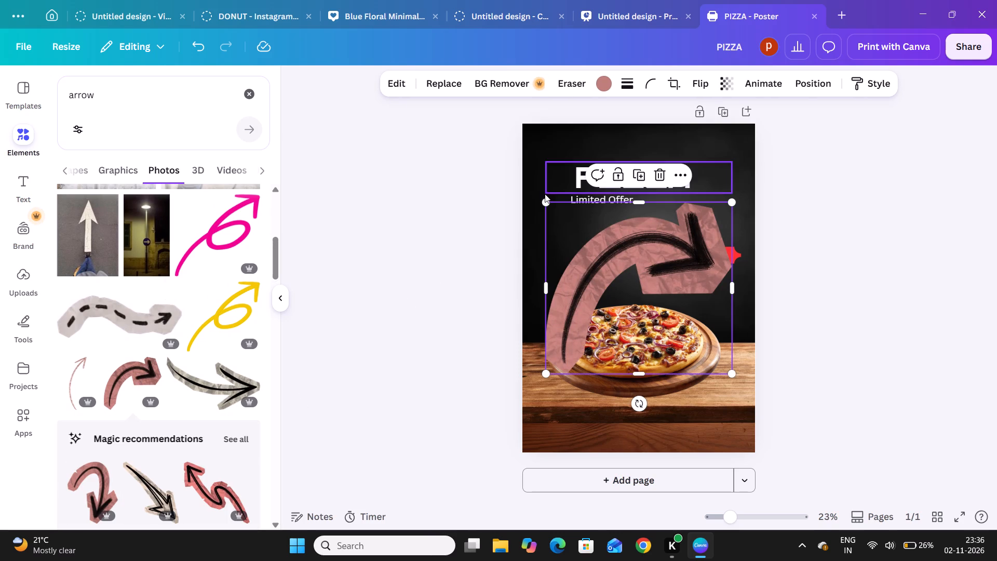
Shrink the pink curved arrow to a small accent and place it just above the pizza, below the left end of the "Order Now" bar.
drag(546, 201, 641, 265)
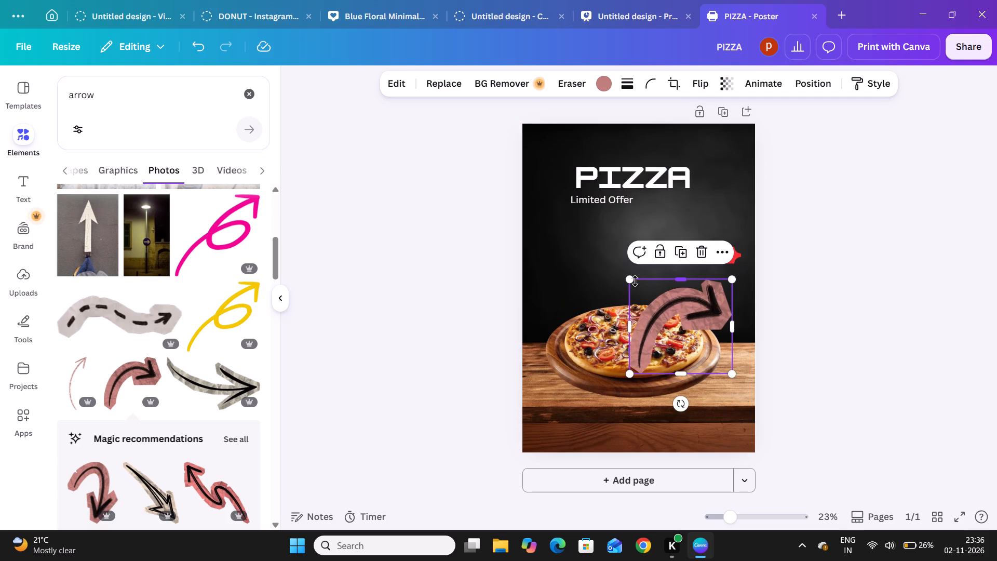
drag(628, 281, 711, 320)
drag(713, 350, 630, 268)
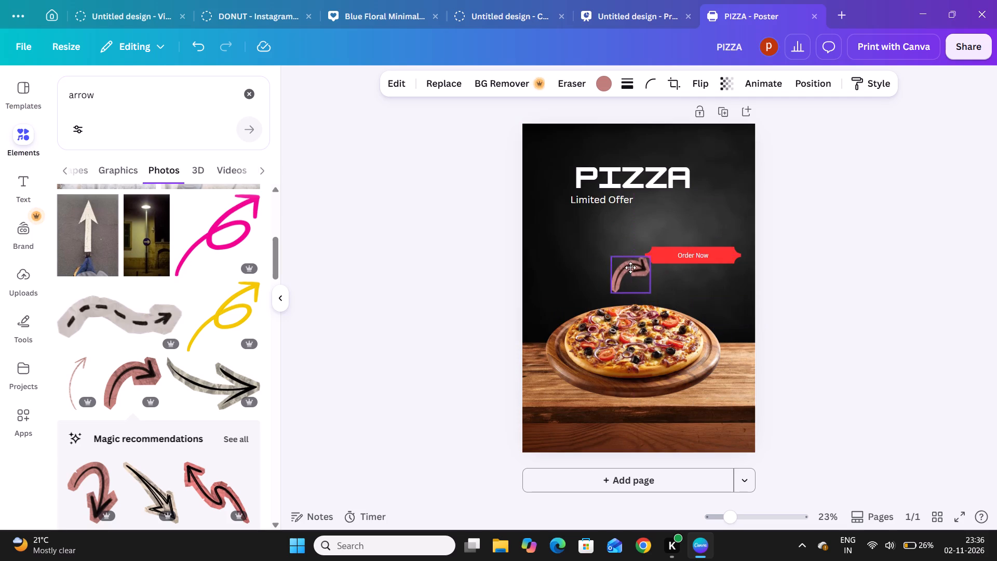
drag(630, 268, 636, 284)
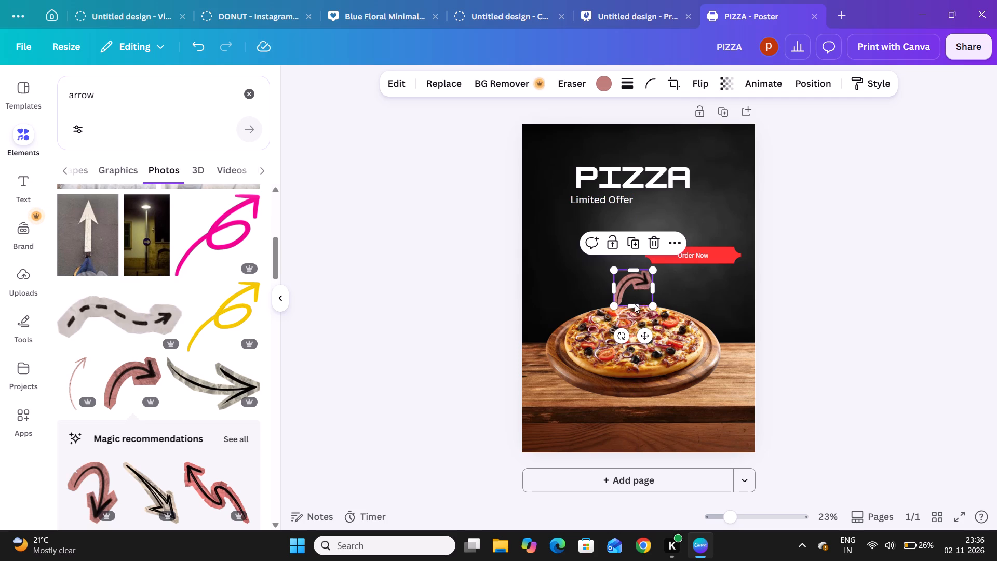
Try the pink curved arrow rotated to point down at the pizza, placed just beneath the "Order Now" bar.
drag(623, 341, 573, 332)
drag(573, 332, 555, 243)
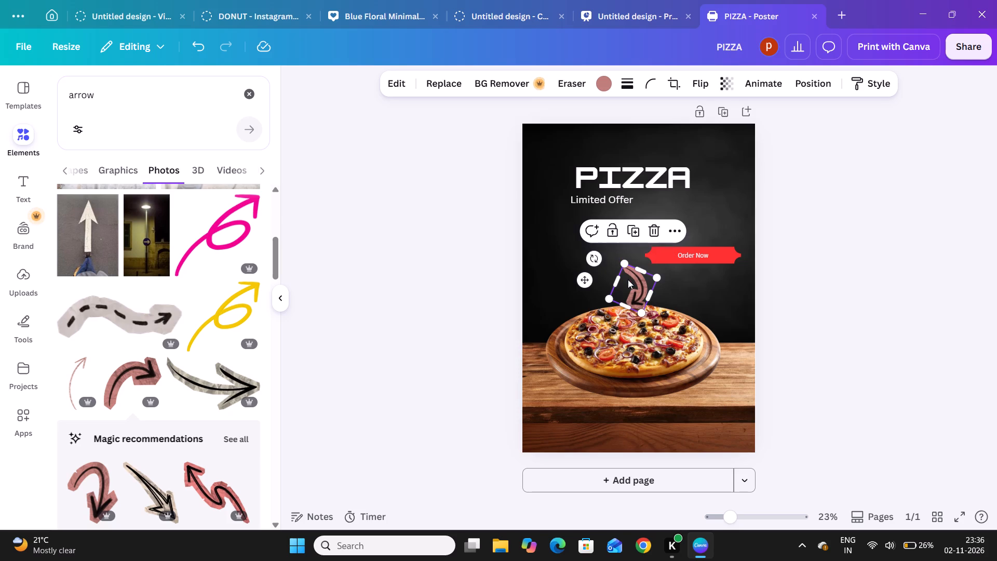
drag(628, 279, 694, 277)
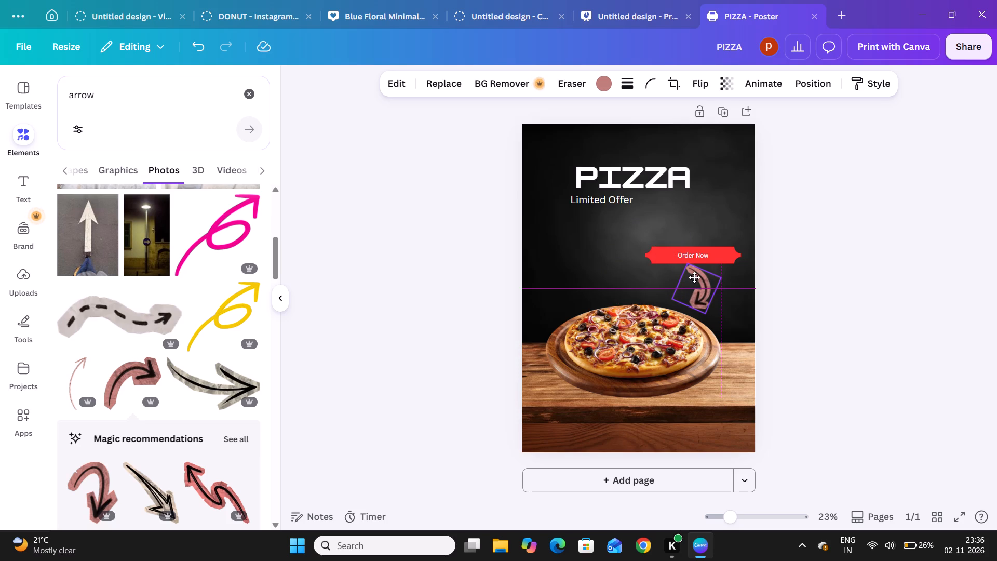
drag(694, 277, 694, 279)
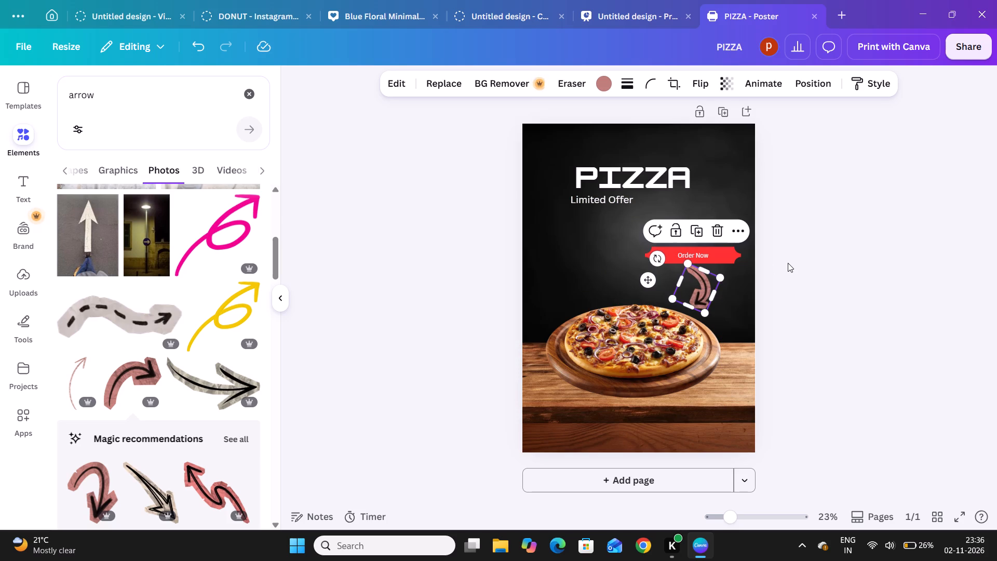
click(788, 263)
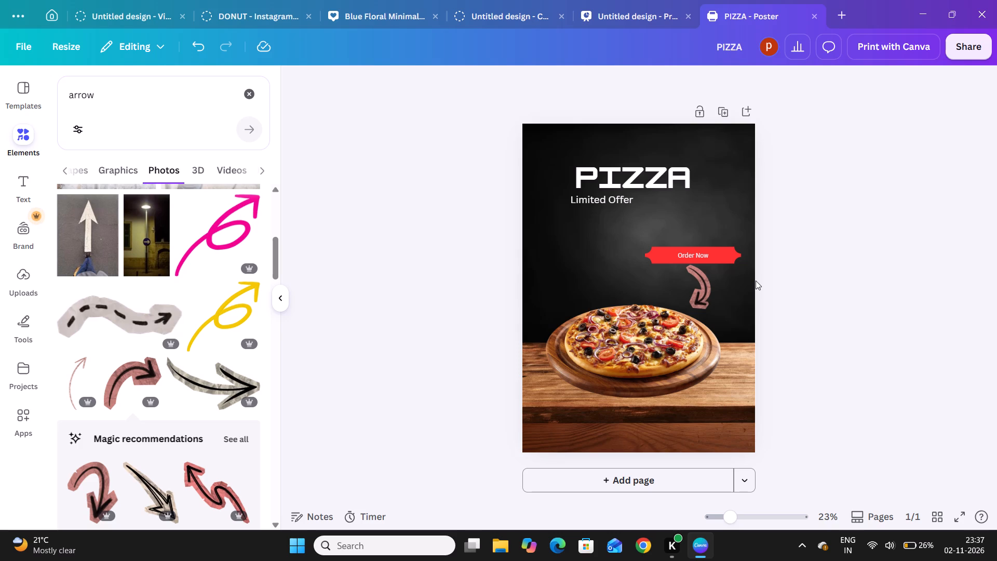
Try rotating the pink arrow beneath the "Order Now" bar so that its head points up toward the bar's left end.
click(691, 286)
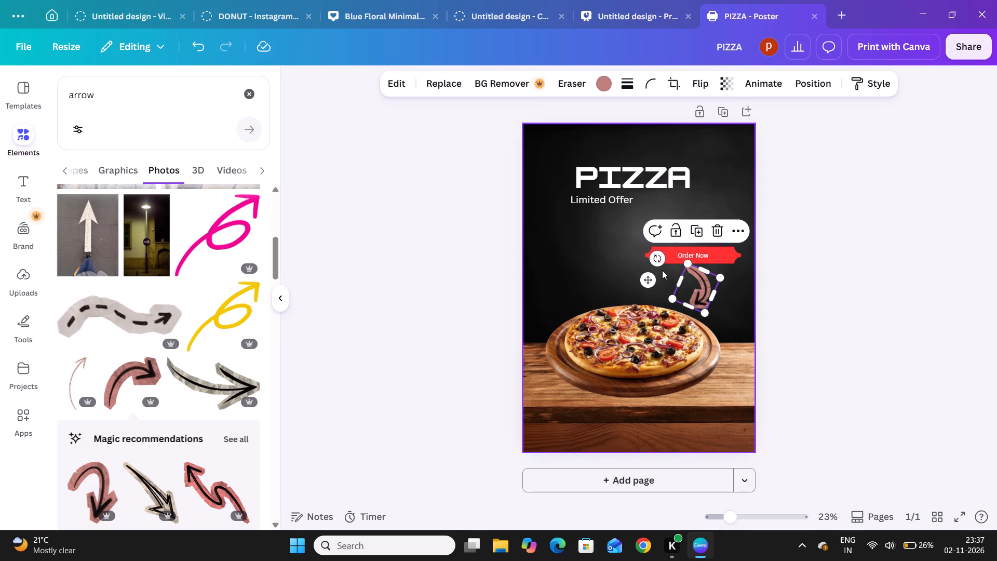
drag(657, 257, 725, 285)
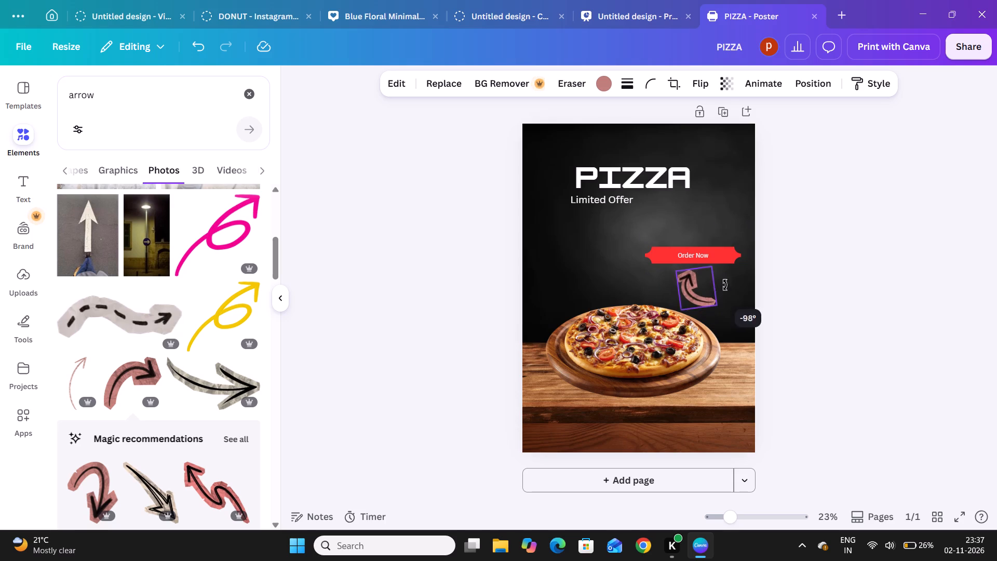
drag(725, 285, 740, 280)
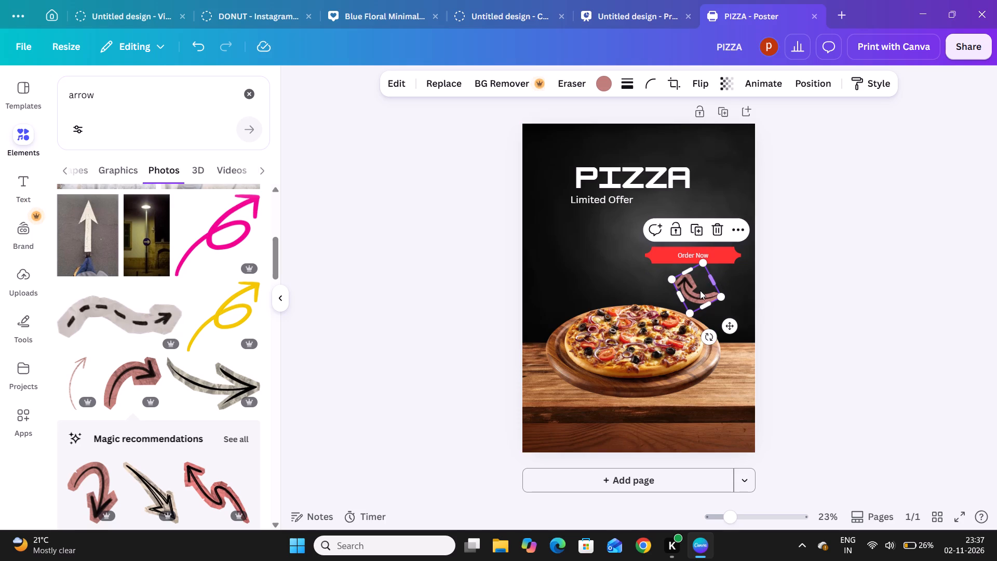
Move the pink arrow to the left of the "Order Now" bar, just above the pizza, and rotate it to point up toward the bar.
drag(698, 291, 622, 291)
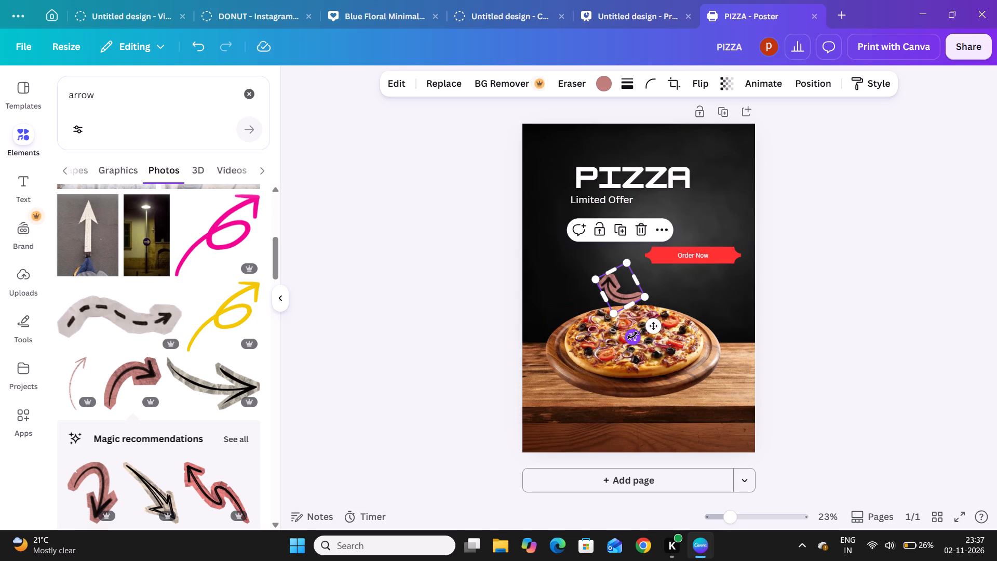
drag(632, 336, 597, 302)
drag(615, 286, 614, 273)
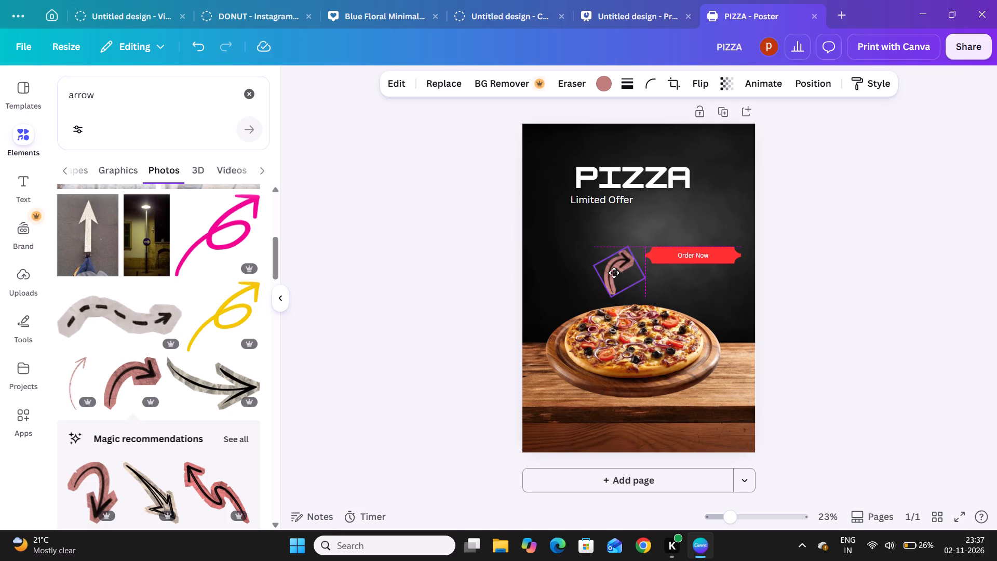
drag(614, 273, 618, 273)
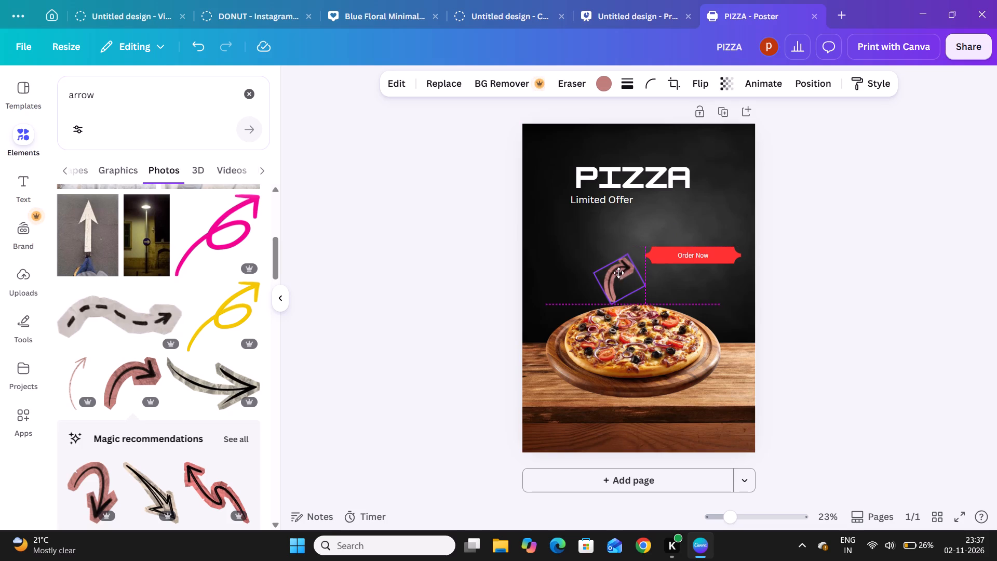
drag(618, 273, 621, 274)
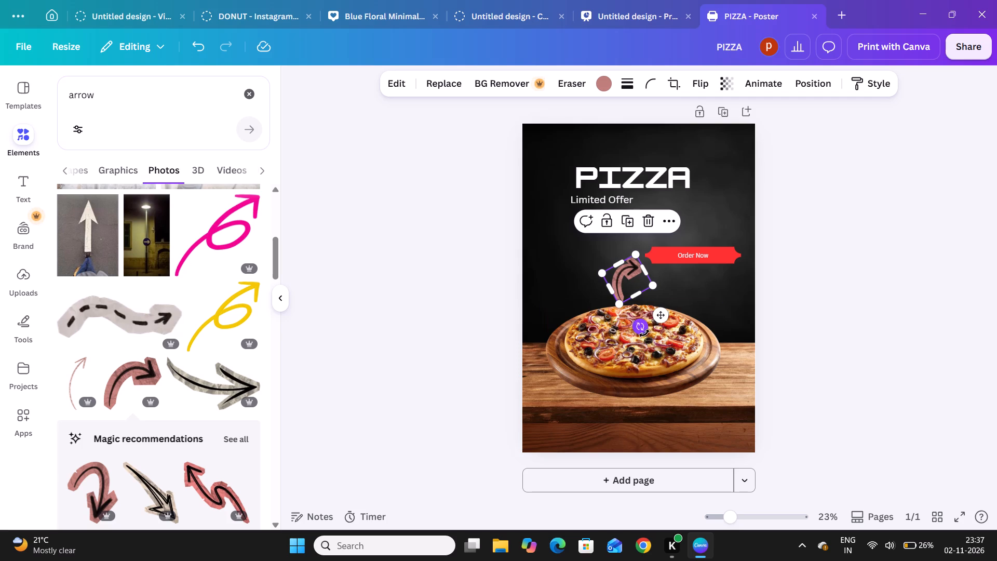
Tilt the pink arrow further counter-clockwise to about -50° and nudge it slightly higher above the pizza.
drag(641, 329, 644, 329)
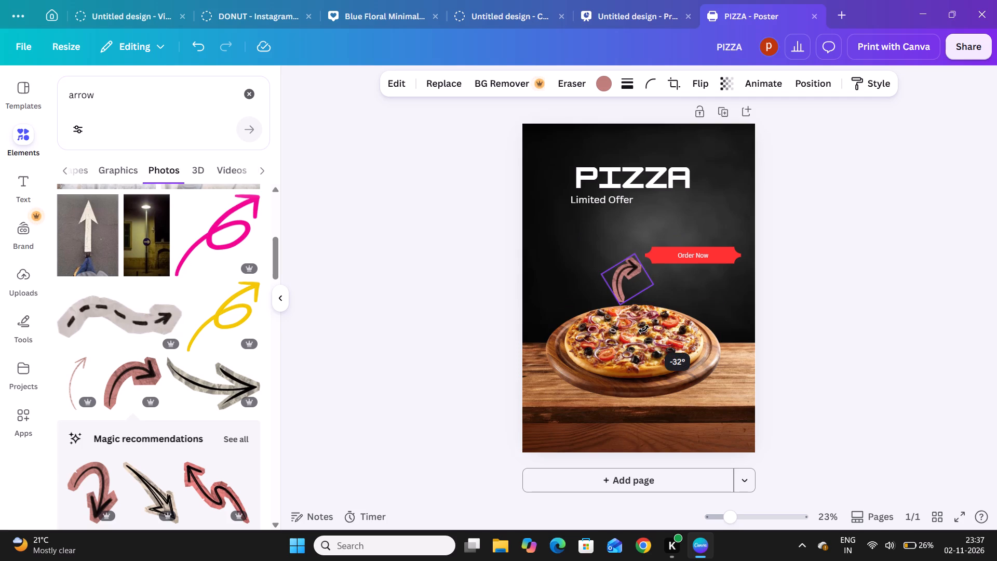
drag(644, 329, 655, 329)
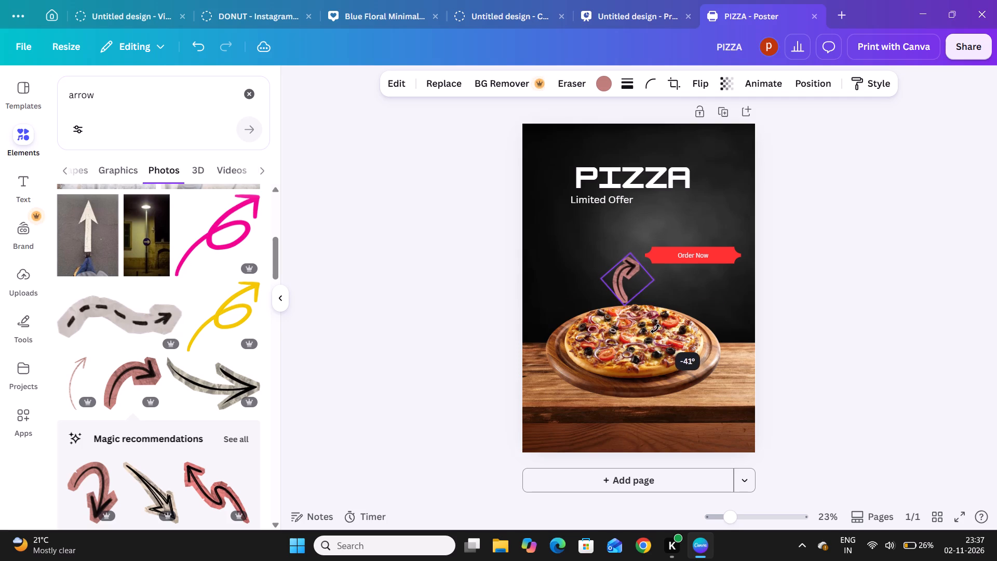
drag(655, 329, 663, 329)
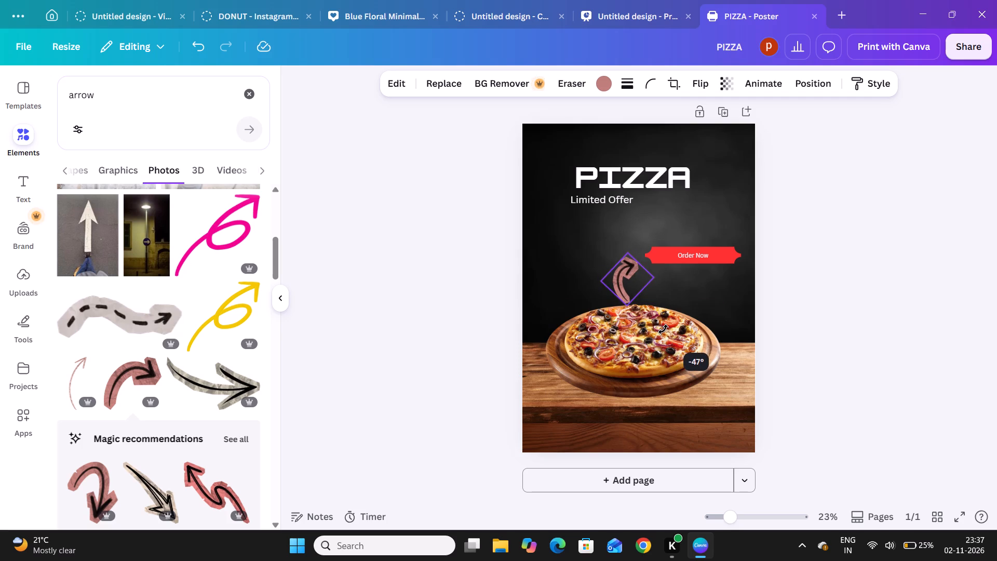
drag(663, 329, 669, 330)
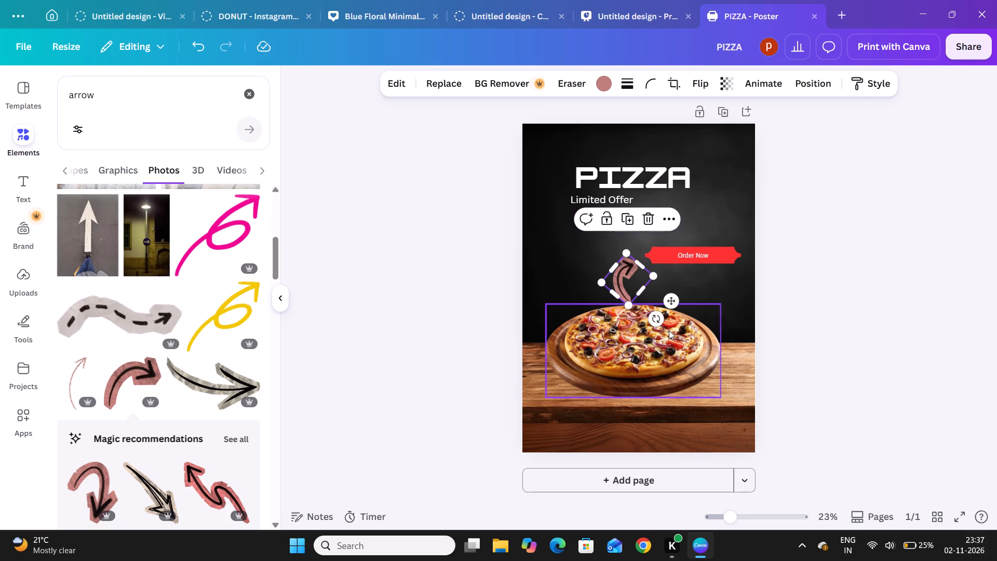
click(468, 301)
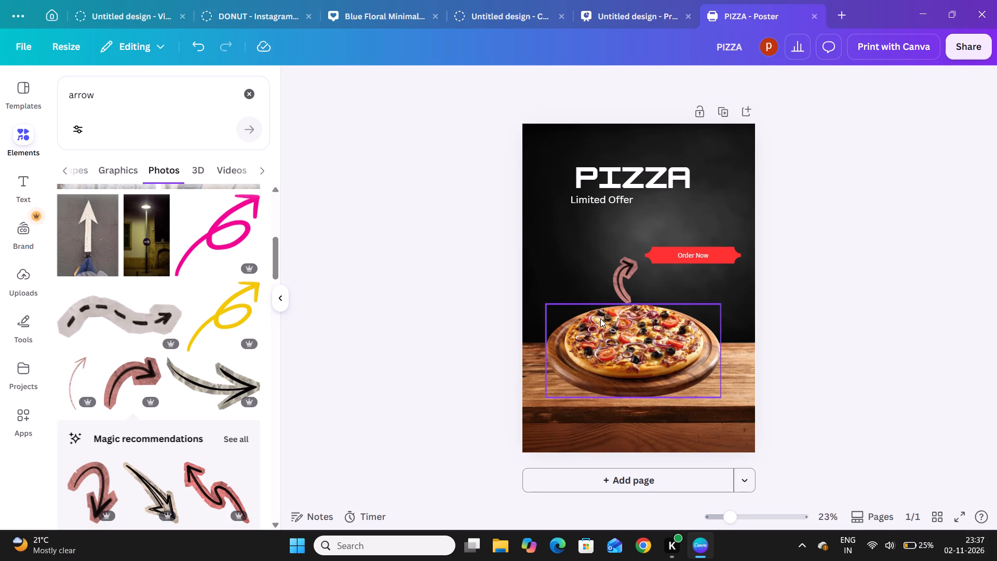
drag(617, 271, 617, 265)
click(498, 269)
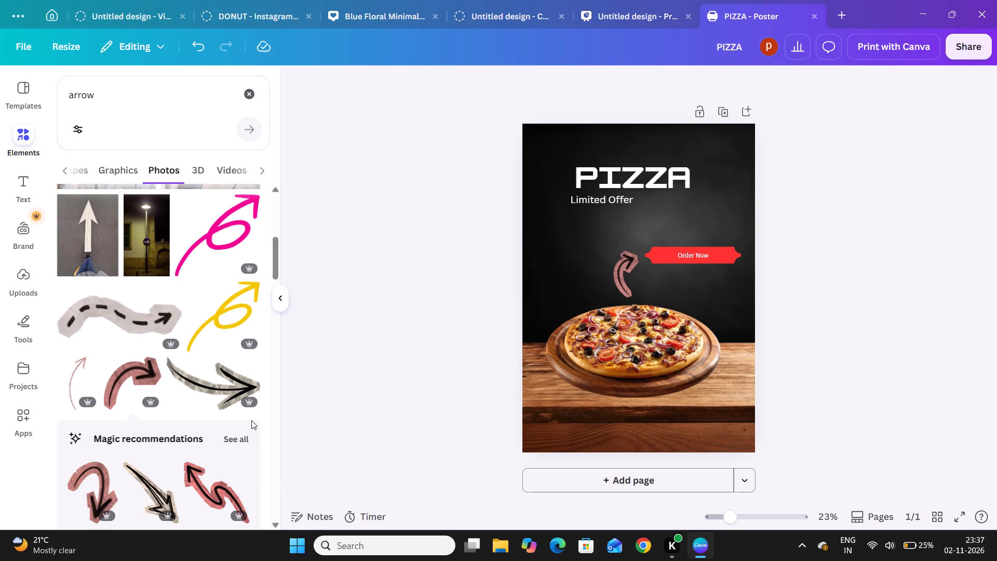
Look further through the "arrow" photo results for an alternative arrow that suits the poster.
scroll(120, 458, down, 3)
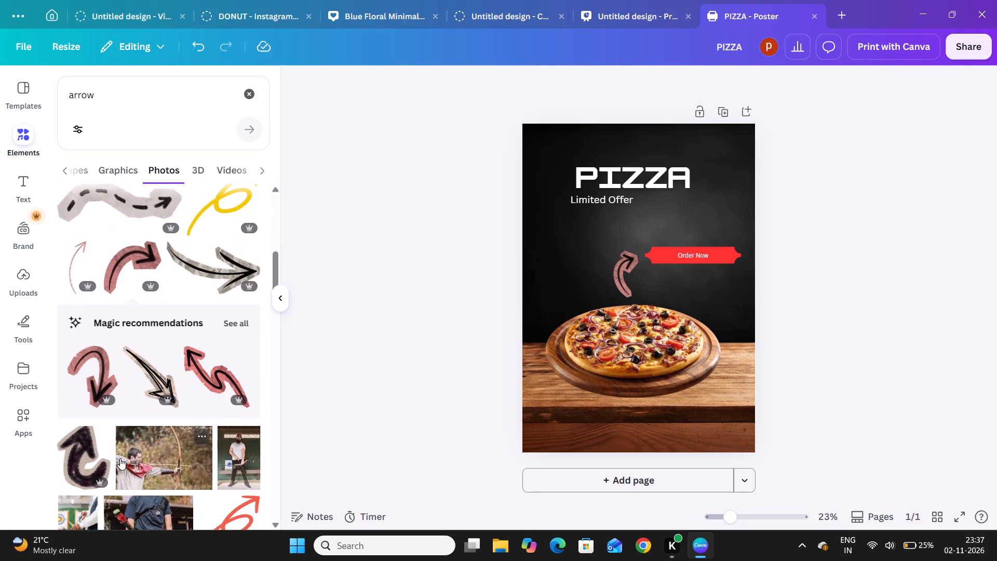
scroll(120, 458, down, 2)
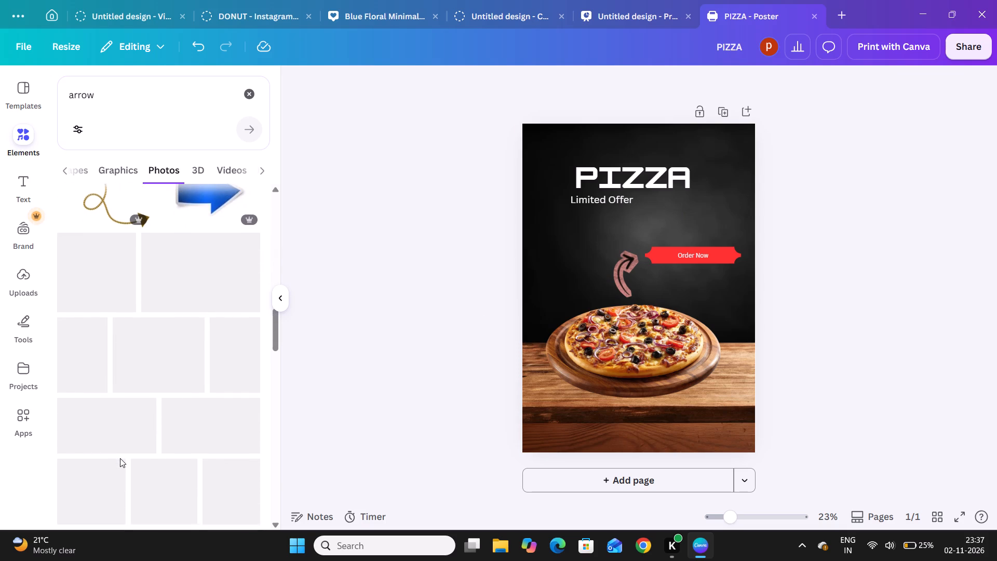
scroll(120, 458, up, 1)
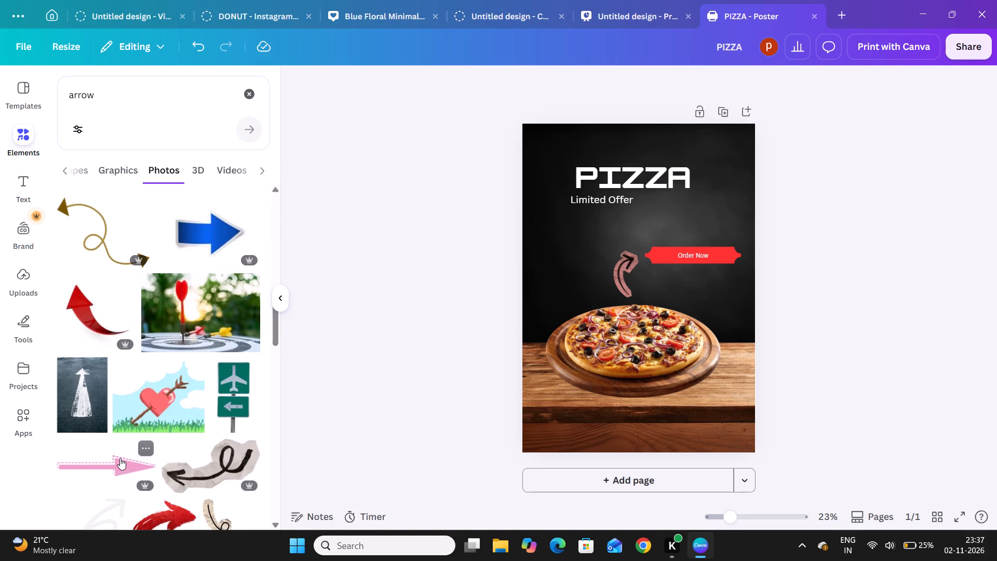
scroll(120, 458, up, 1)
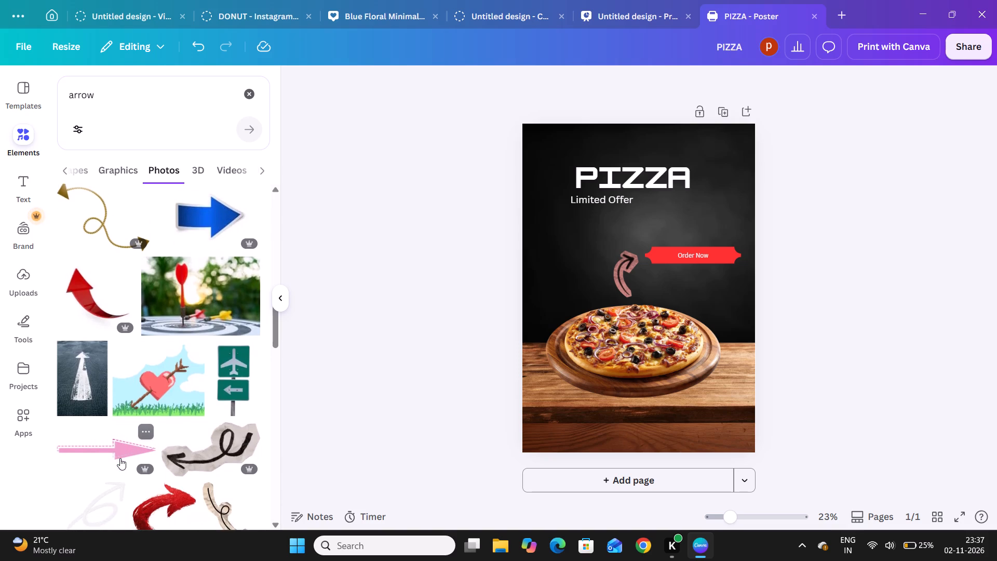
scroll(120, 458, down, 3)
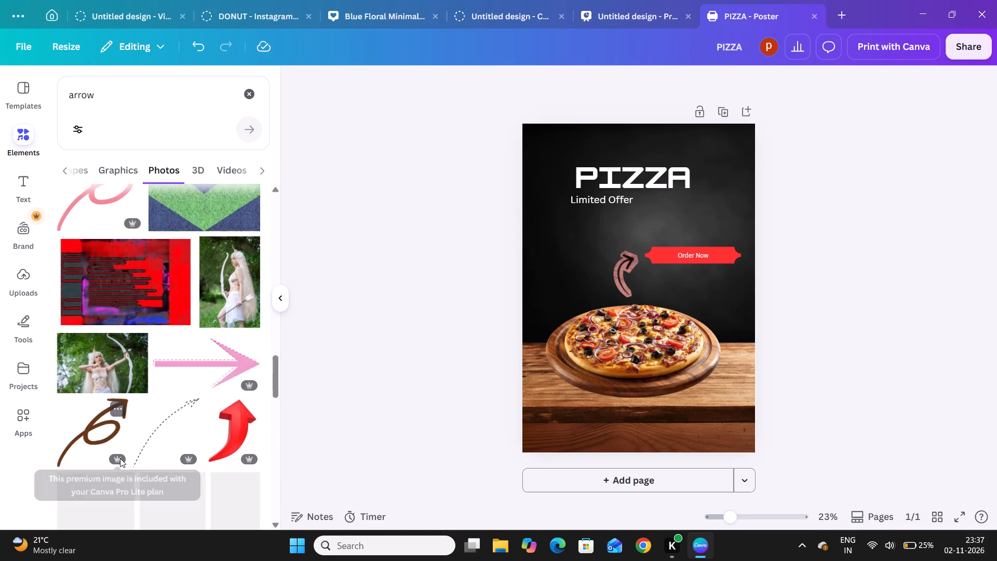
scroll(120, 458, down, 3)
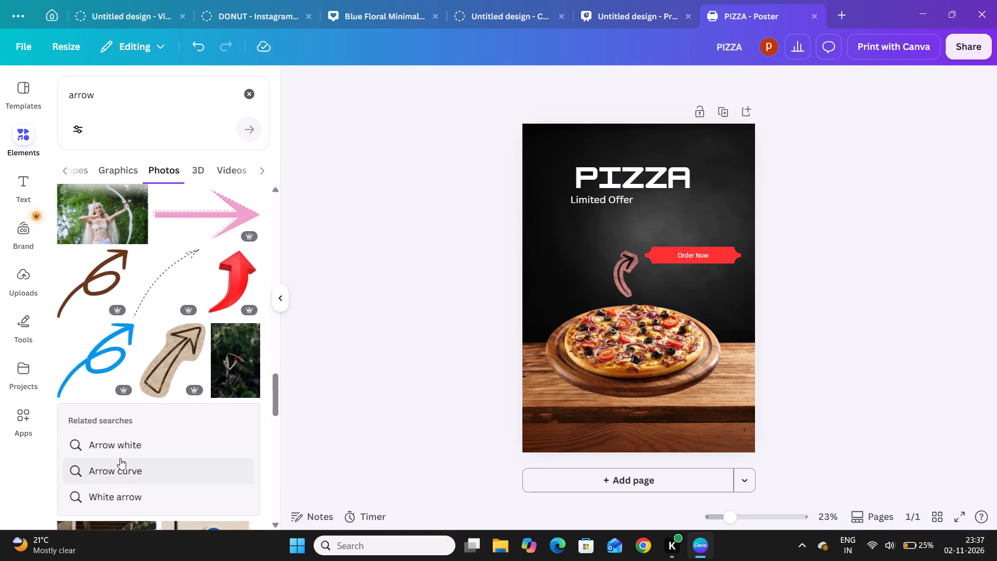
scroll(120, 458, down, 3)
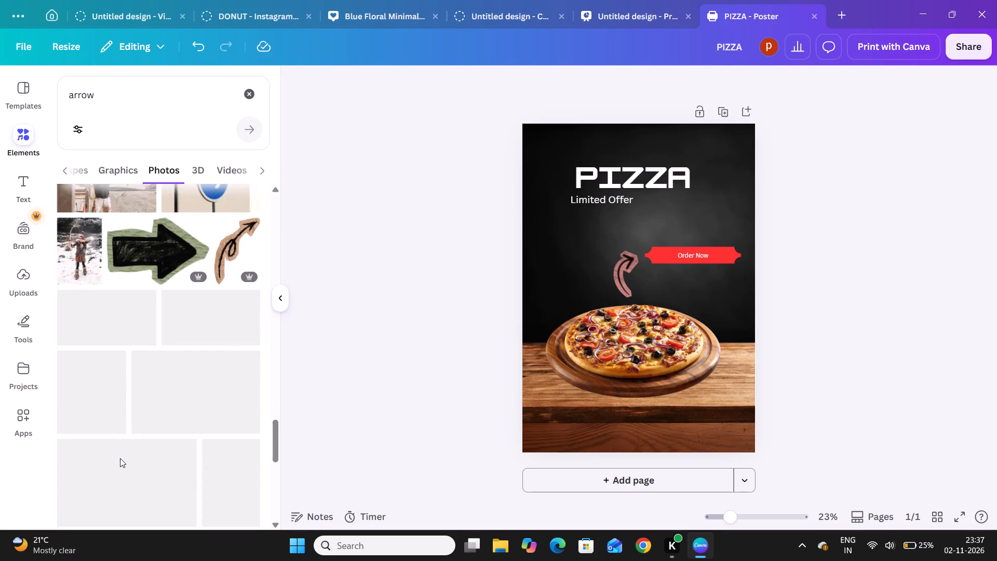
scroll(120, 458, down, 2)
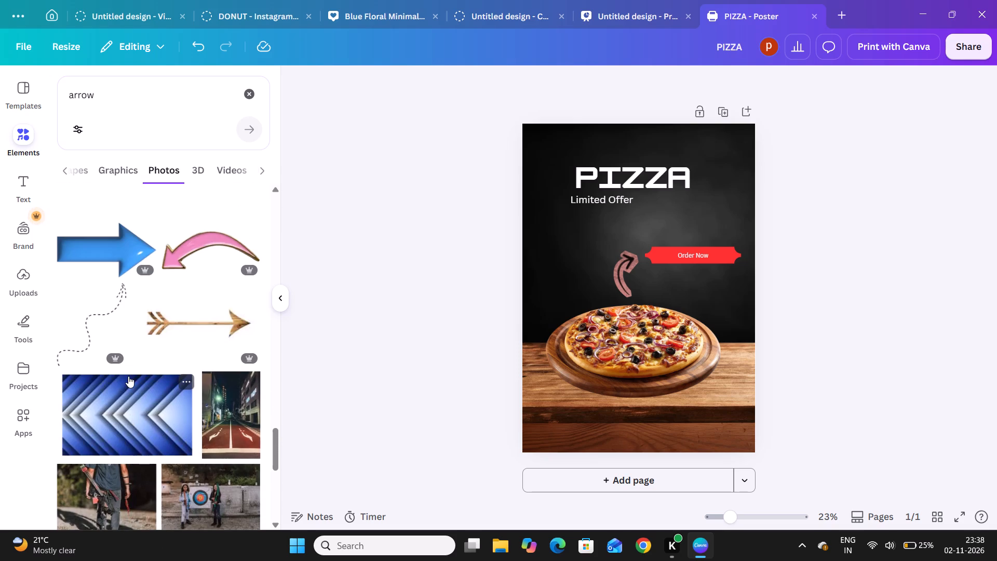
scroll(128, 376, down, 5)
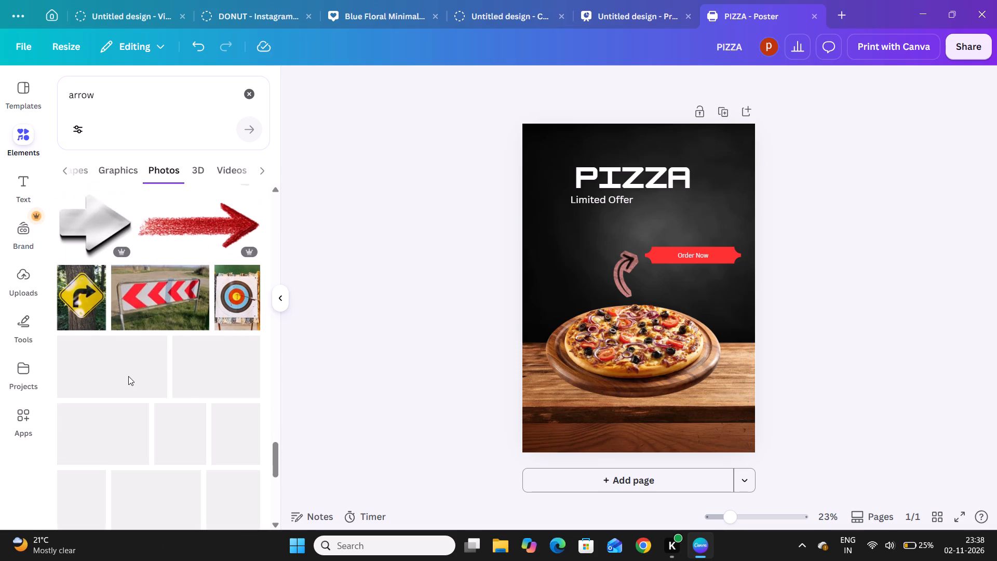
scroll(134, 359, down, 3)
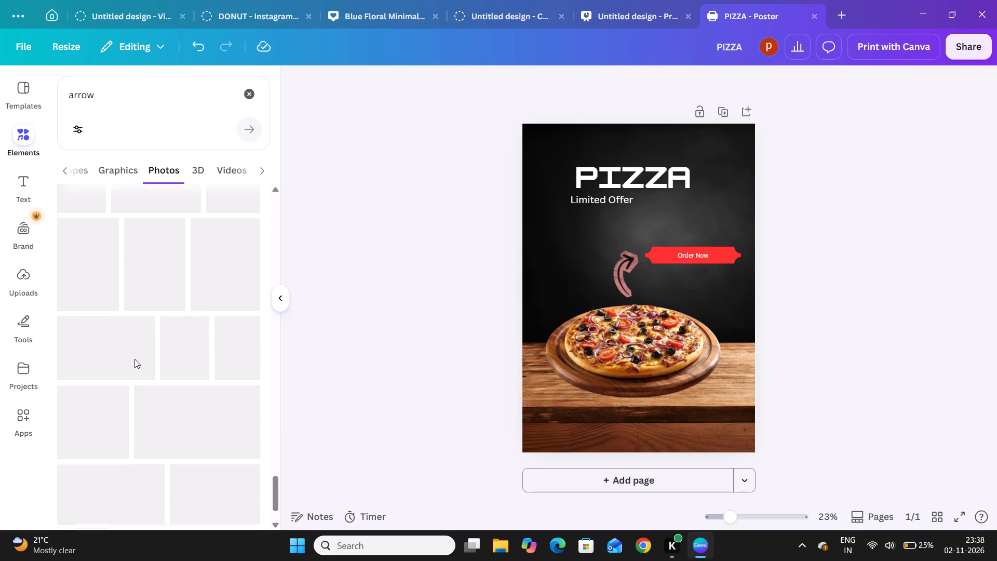
scroll(134, 359, down, 1)
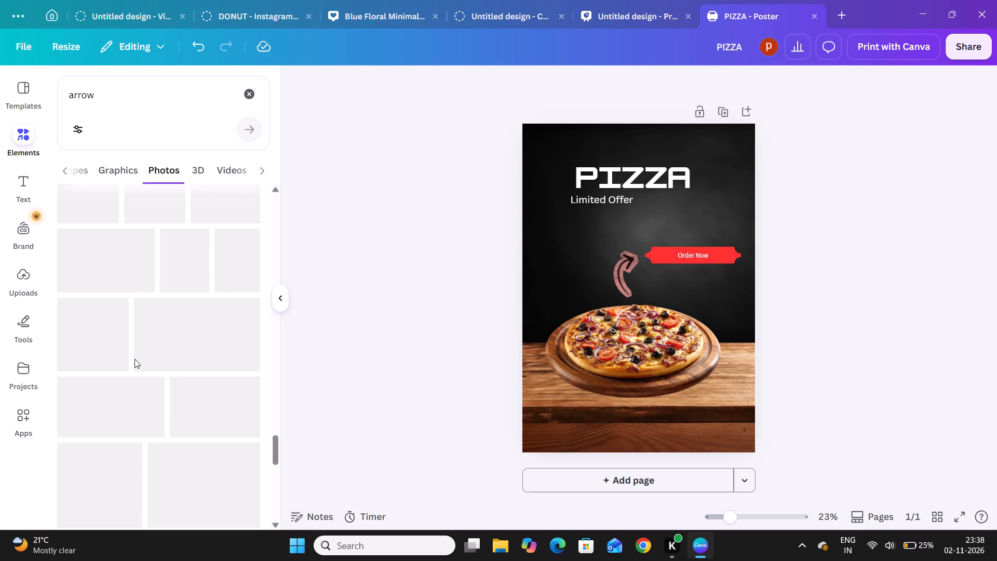
scroll(134, 359, down, 2)
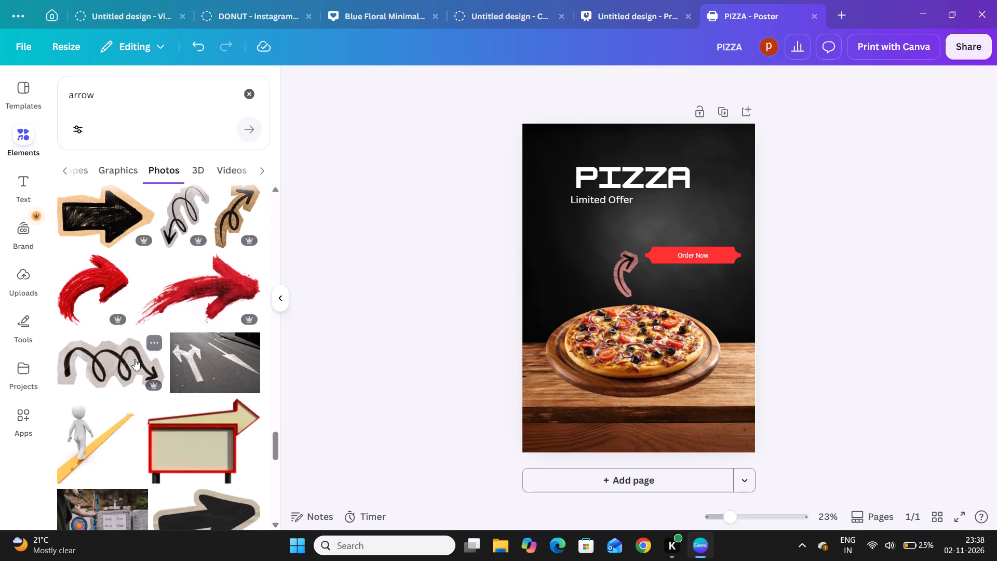
scroll(134, 359, down, 3)
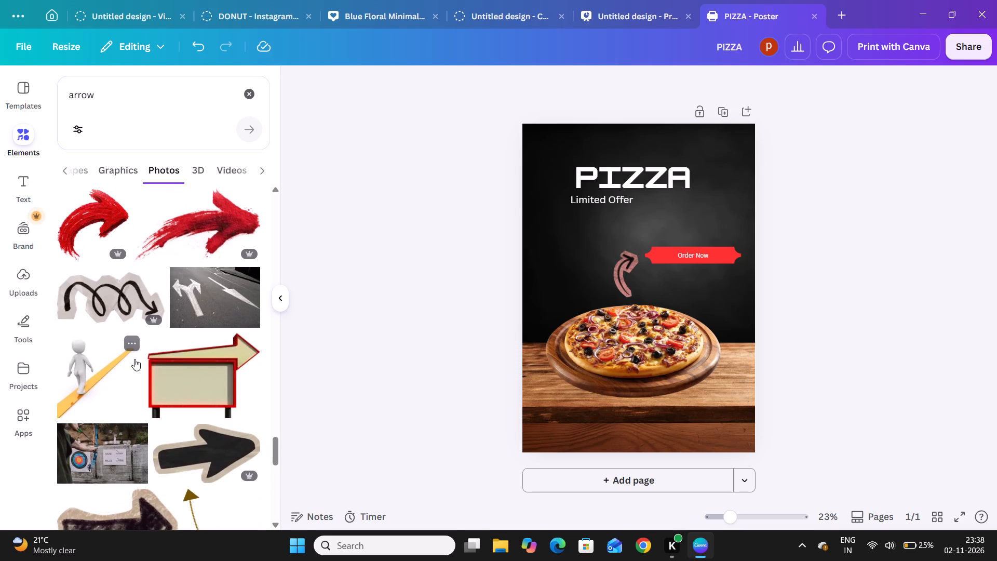
scroll(134, 359, down, 2)
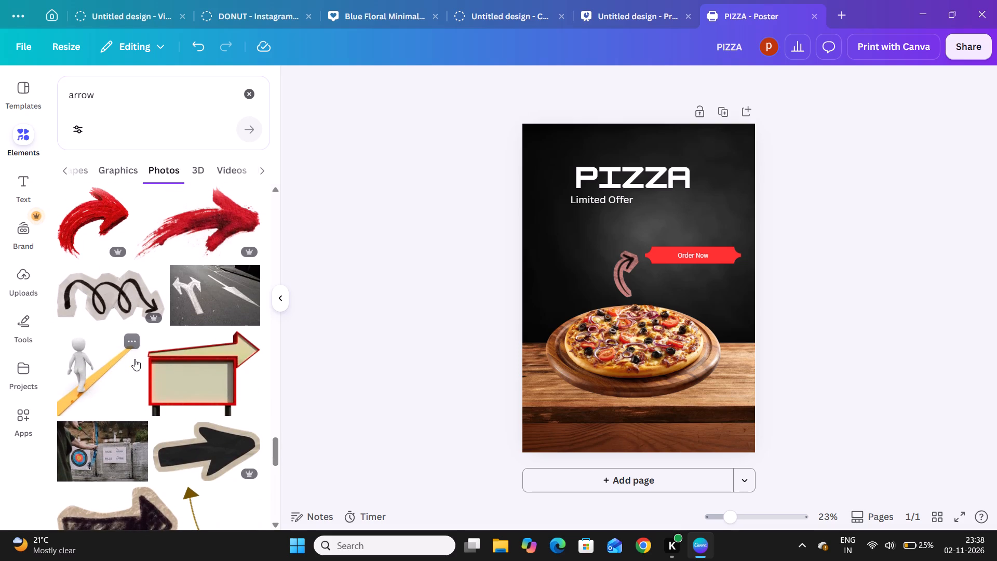
scroll(134, 359, down, 3)
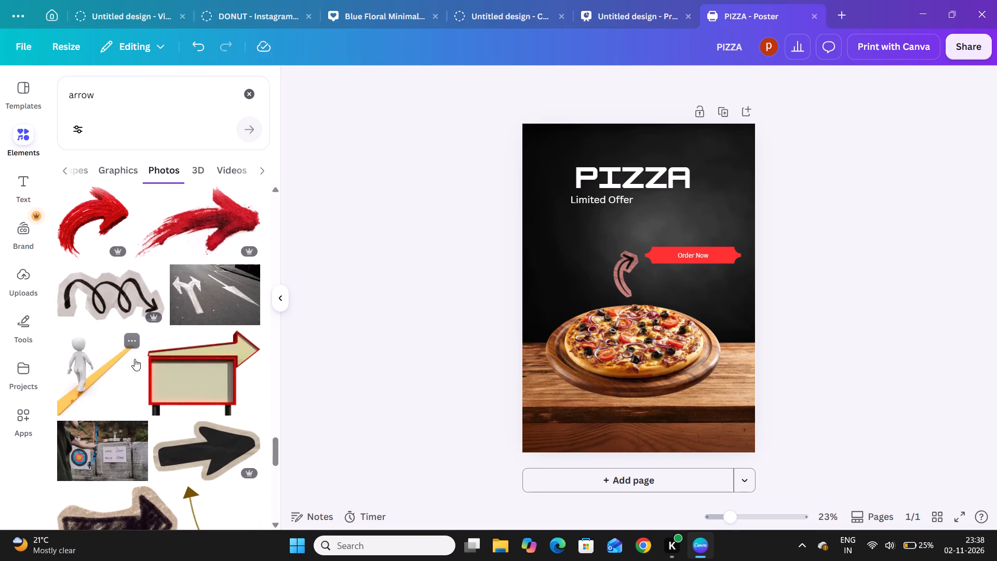
scroll(134, 359, down, 1)
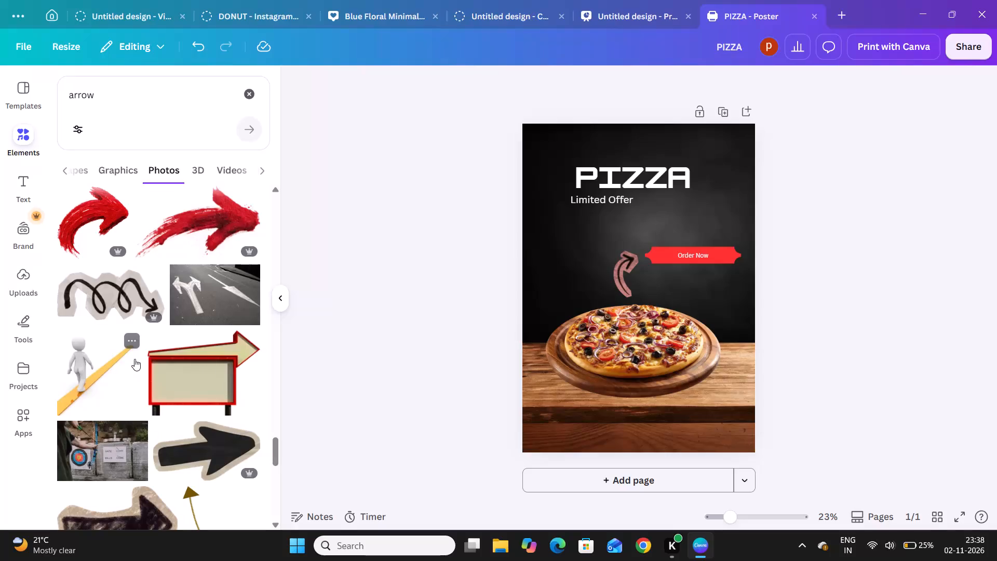
scroll(167, 298, up, 1)
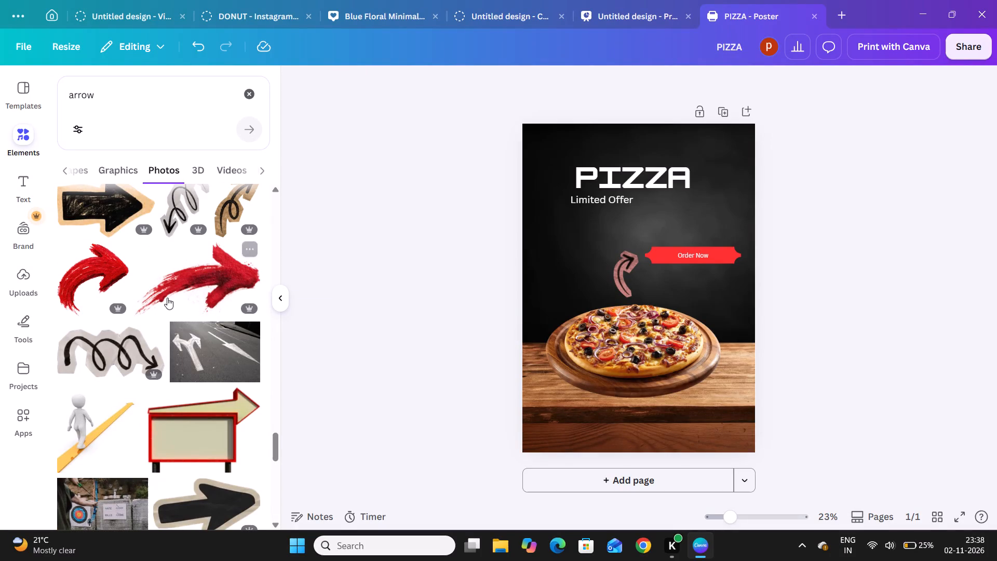
Add the brown torn-paper arrow with the black looped stroke from the "arrow" photo results and shrink it to roughly half size.
scroll(167, 298, up, 2)
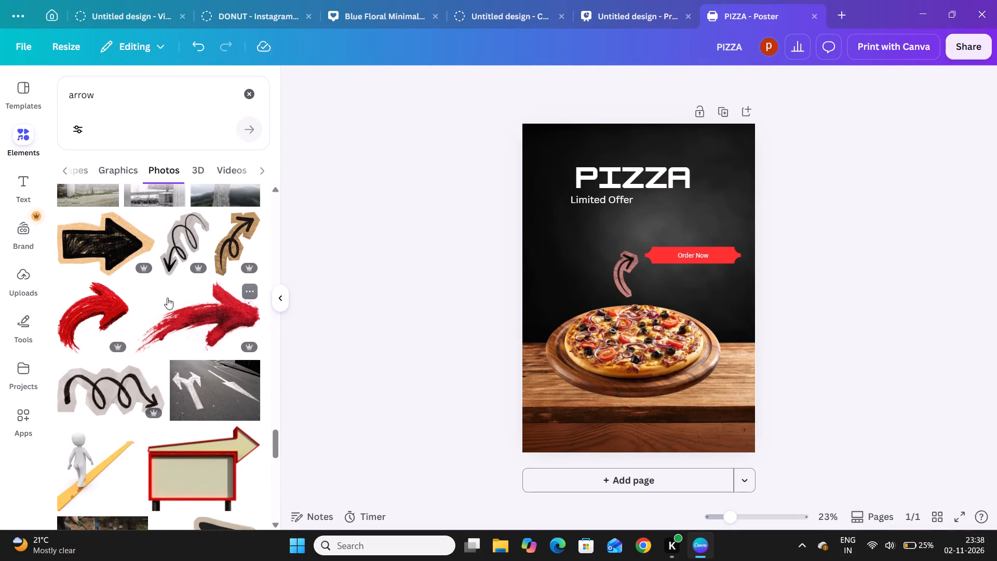
scroll(167, 298, up, 2)
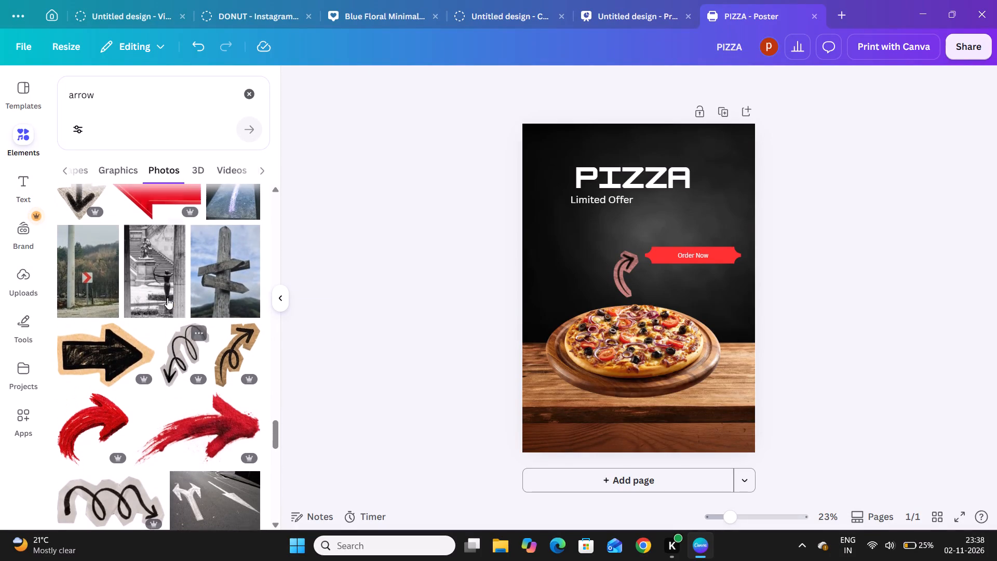
scroll(167, 298, up, 1)
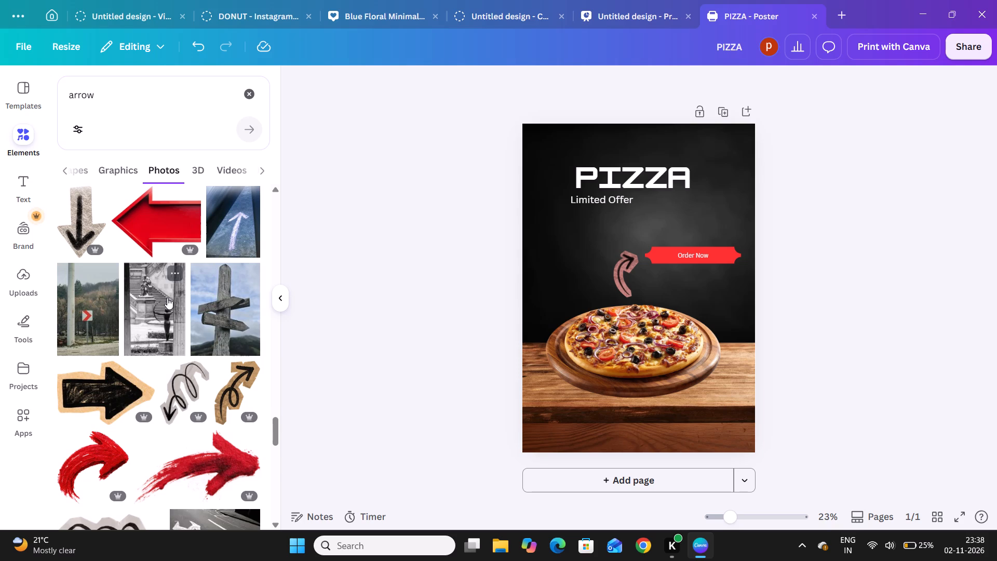
scroll(167, 298, up, 2)
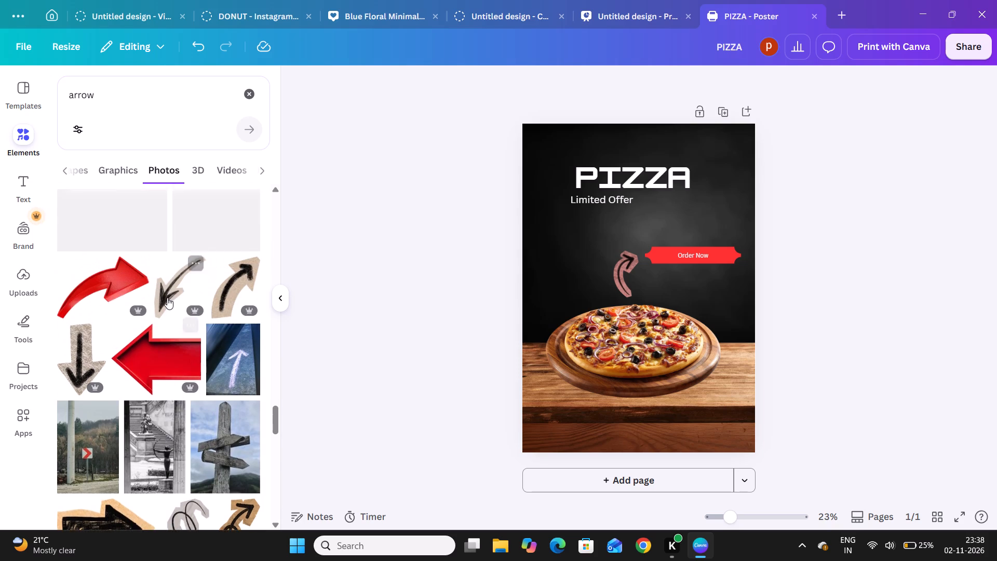
scroll(167, 298, up, 1)
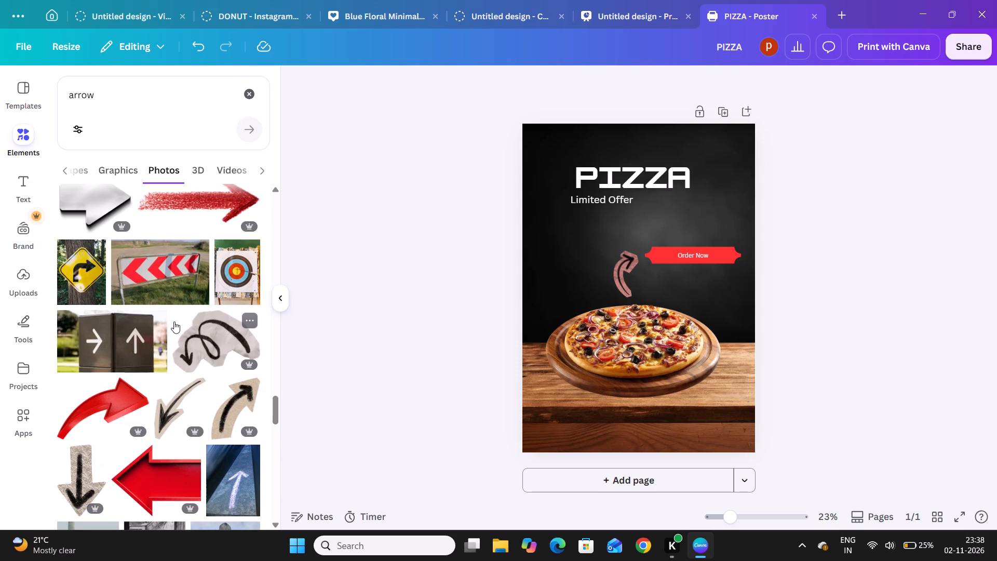
scroll(174, 322, down, 4)
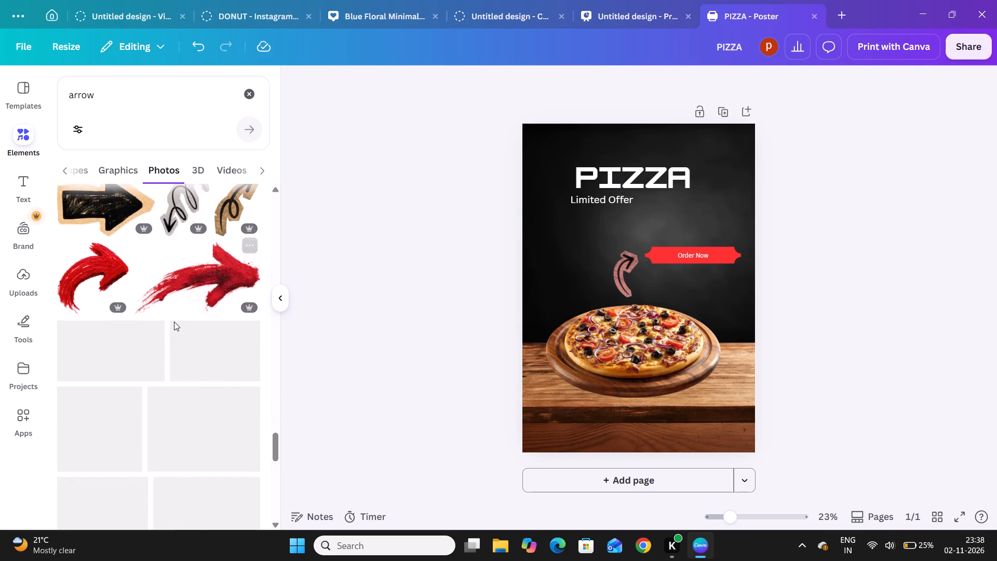
scroll(174, 322, up, 2)
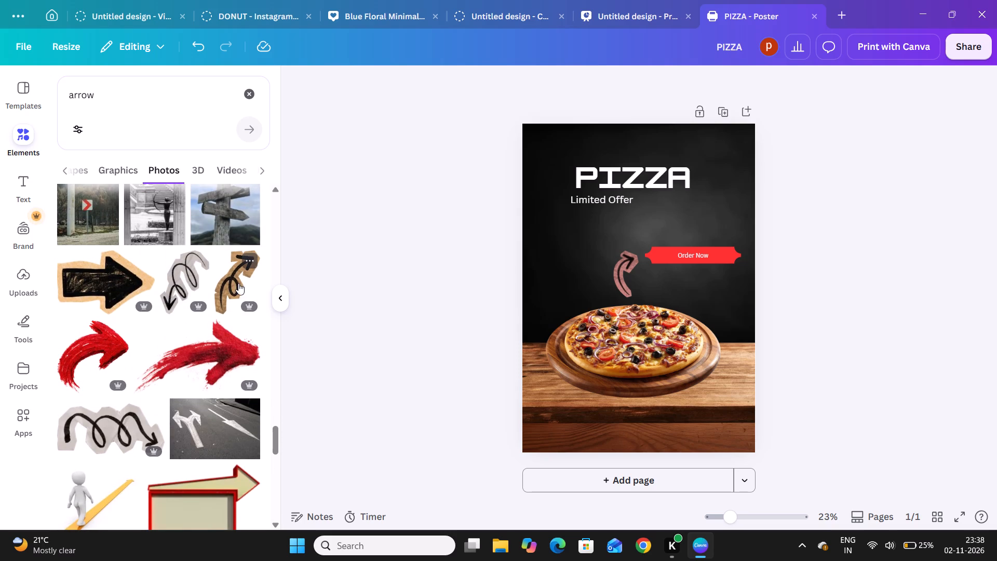
click(235, 270)
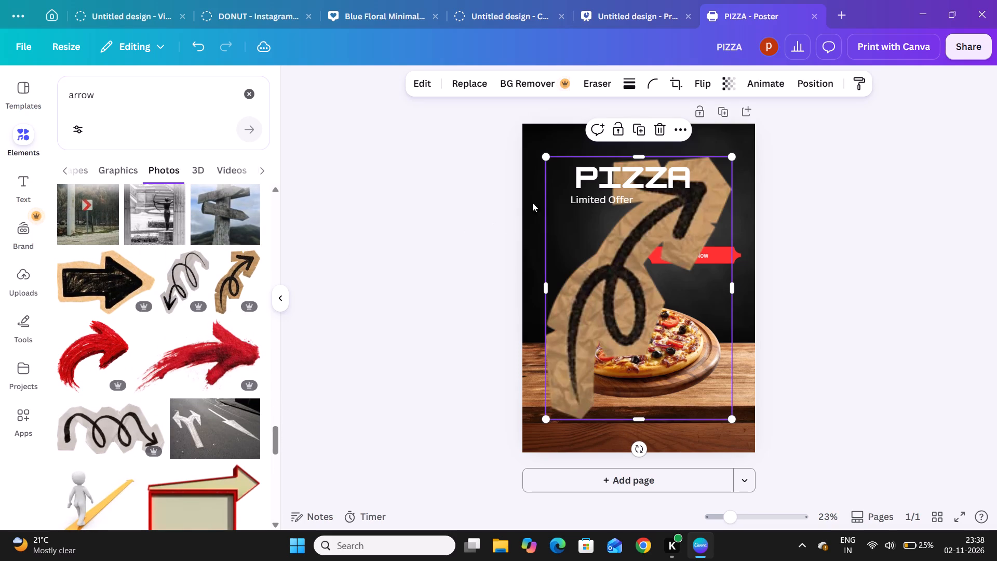
drag(544, 152, 568, 200)
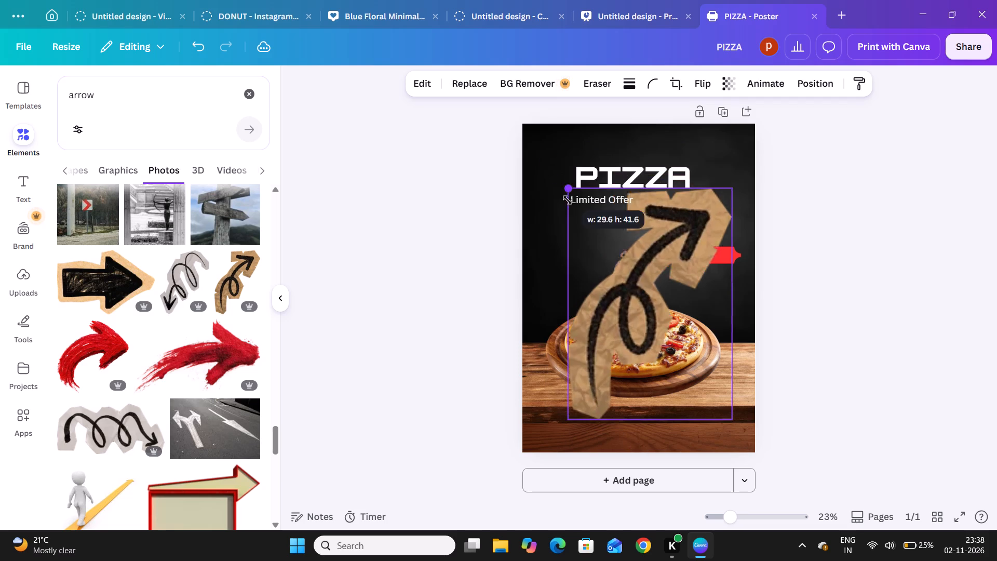
drag(568, 200, 661, 246)
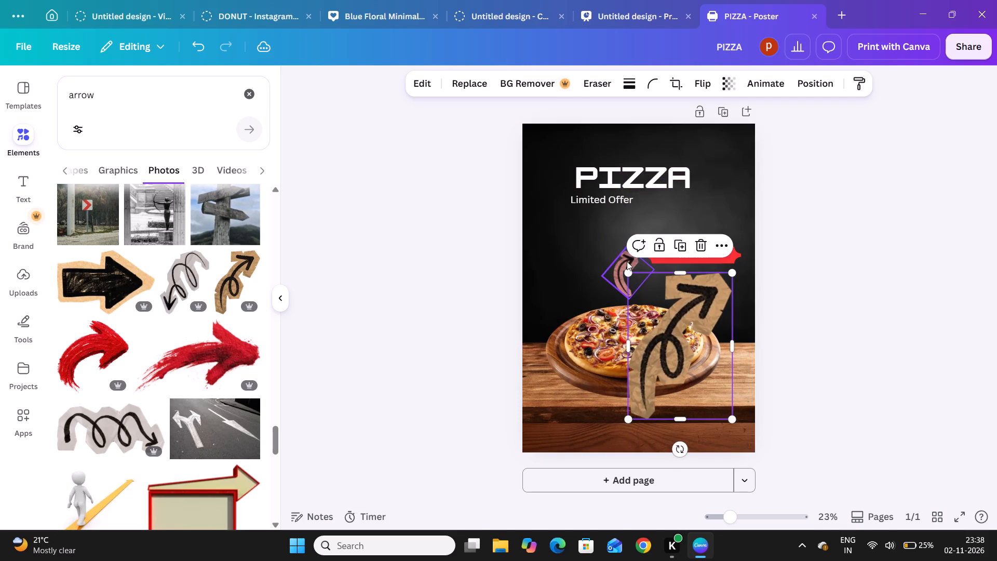
Delete the old pink arrow beside the "Order Now" bar.
click(627, 261)
key(Delete)
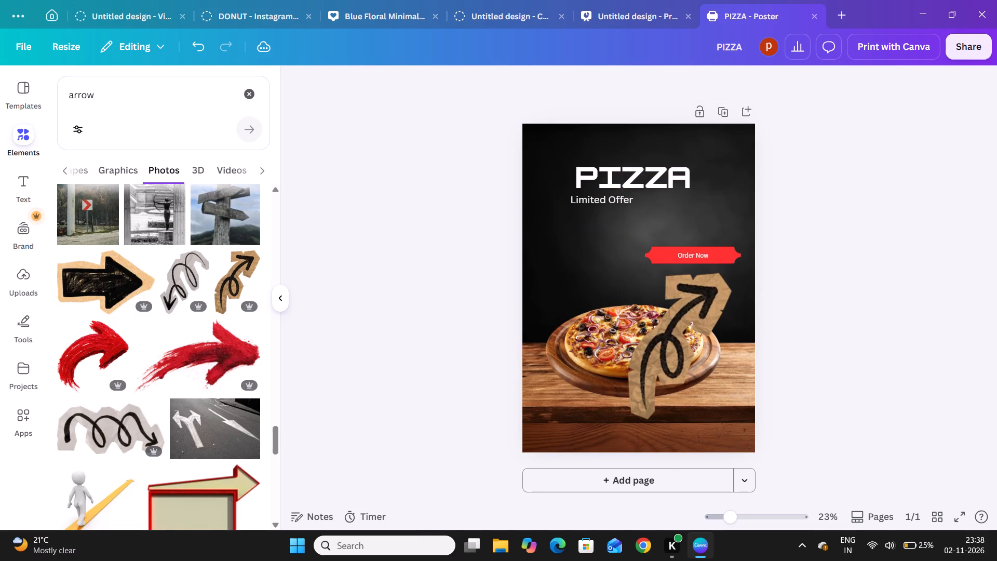
Shrink the brown looped arrow to a small accent and place it just above the pizza, pointing toward the "Order Now" bar's left end.
click(690, 320)
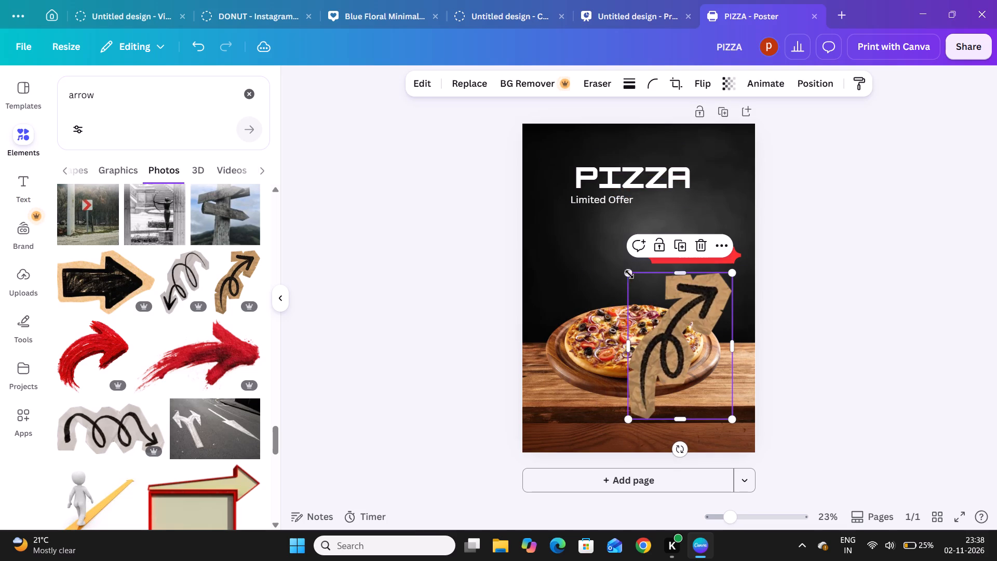
drag(626, 272, 695, 373)
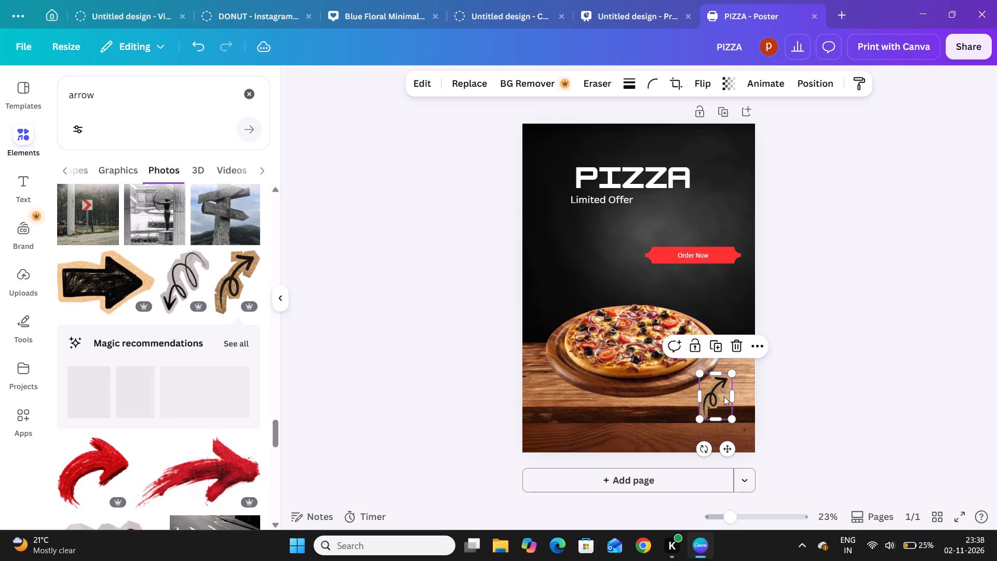
drag(713, 389, 659, 293)
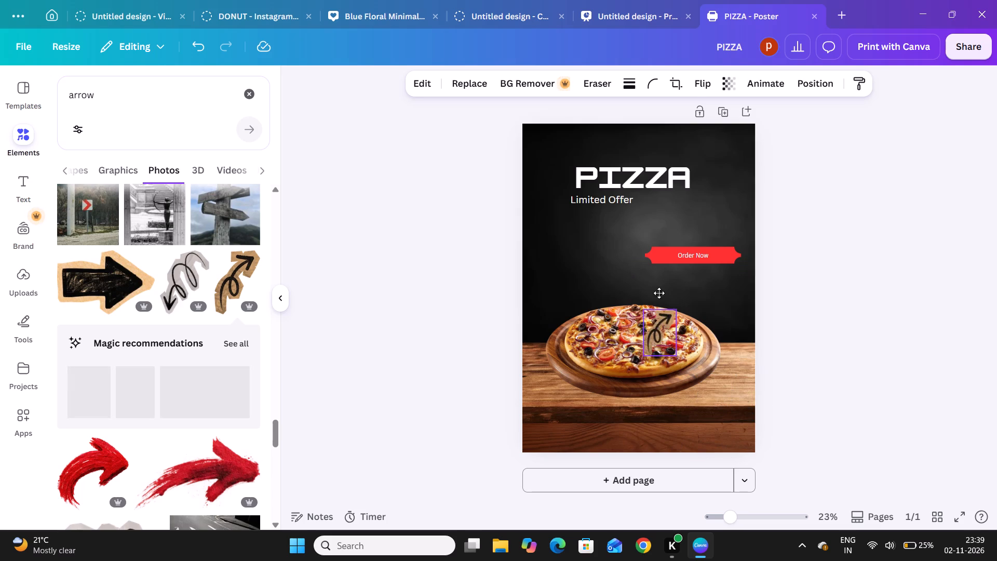
drag(659, 293, 612, 273)
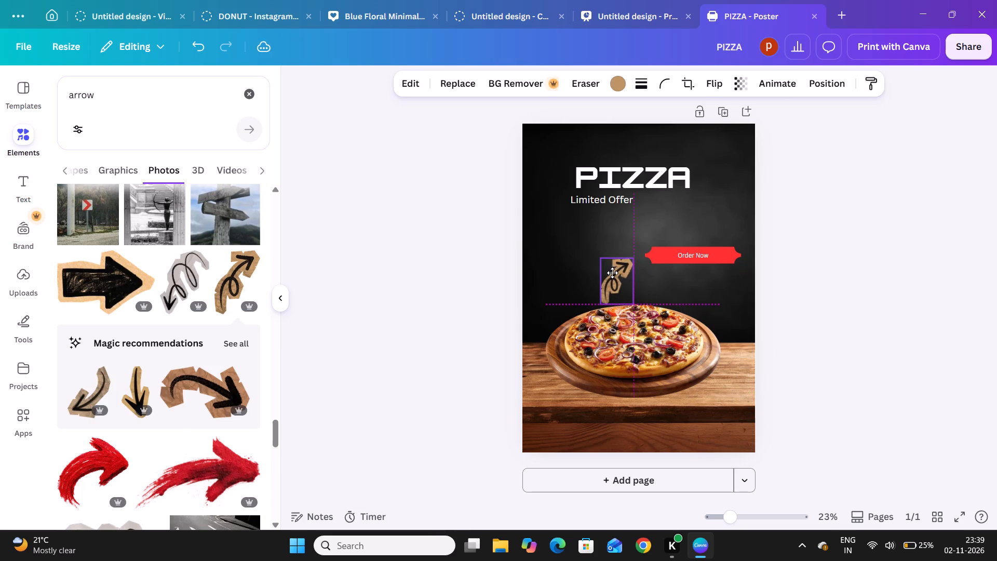
drag(612, 273, 620, 270)
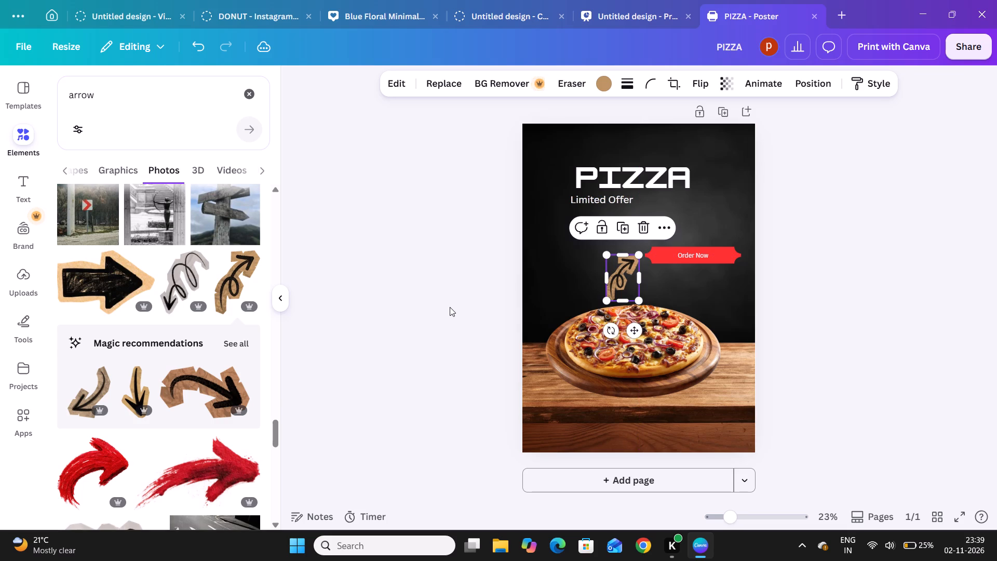
click(449, 308)
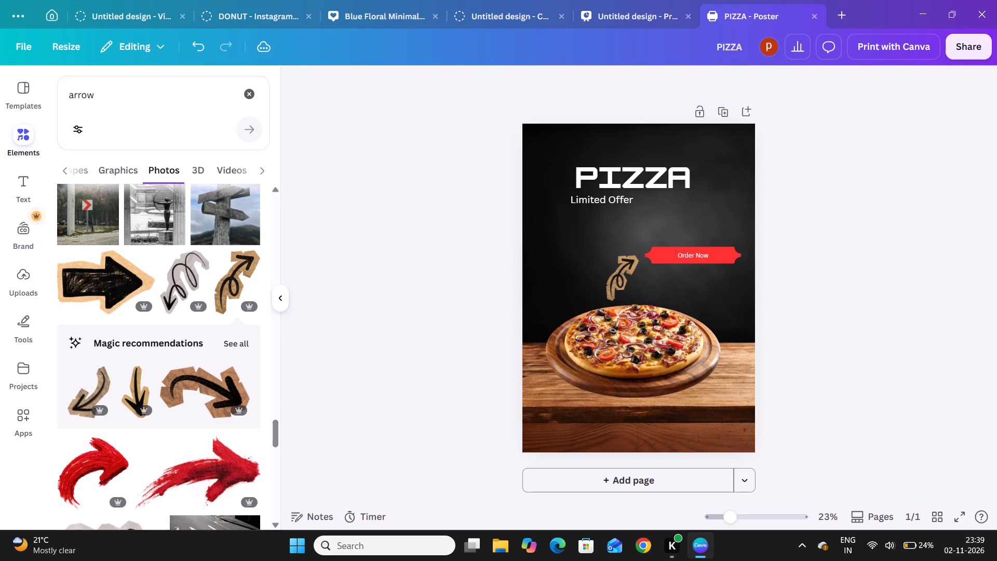
Search the element photos for "gradient".
drag(98, 101, 49, 96)
text(gradien)
key(t)
key(Return)
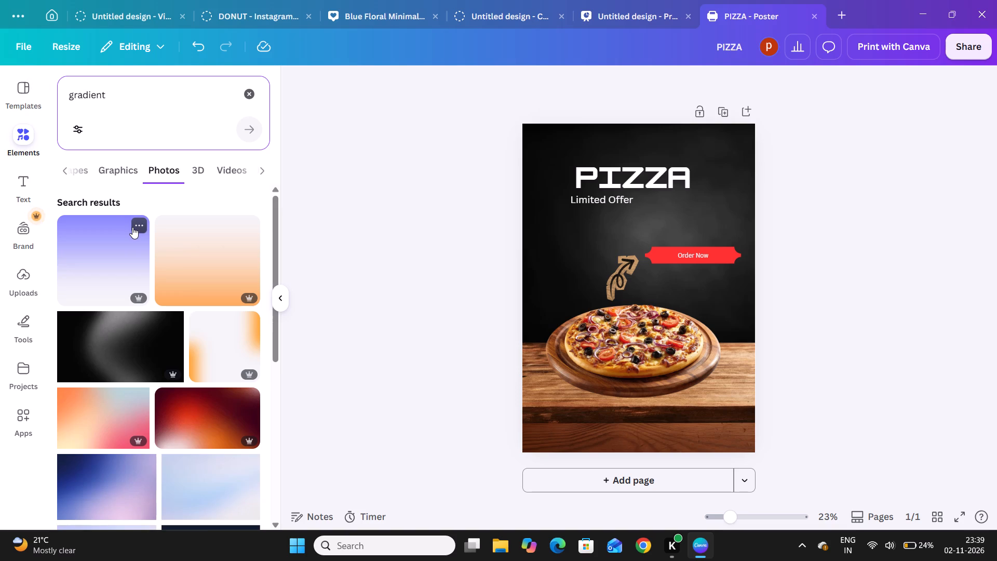
click(319, 257)
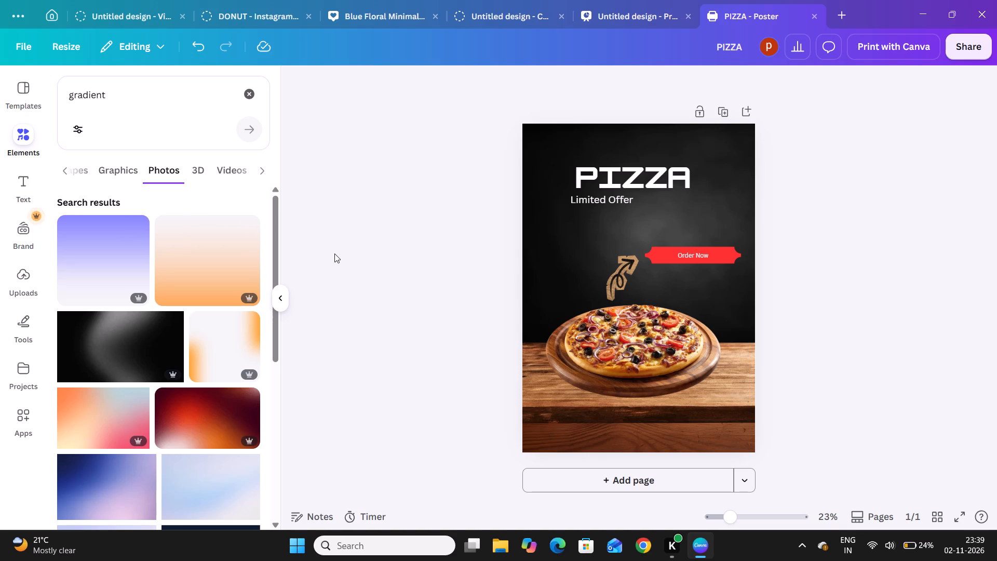
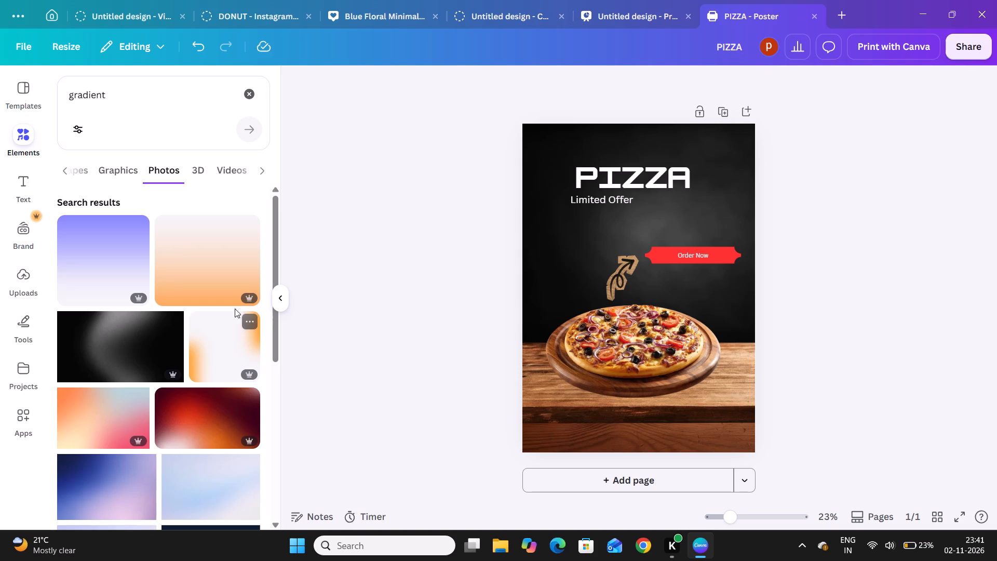
Look through the "gradient" results among the photos and shapes.
scroll(137, 246, down, 4)
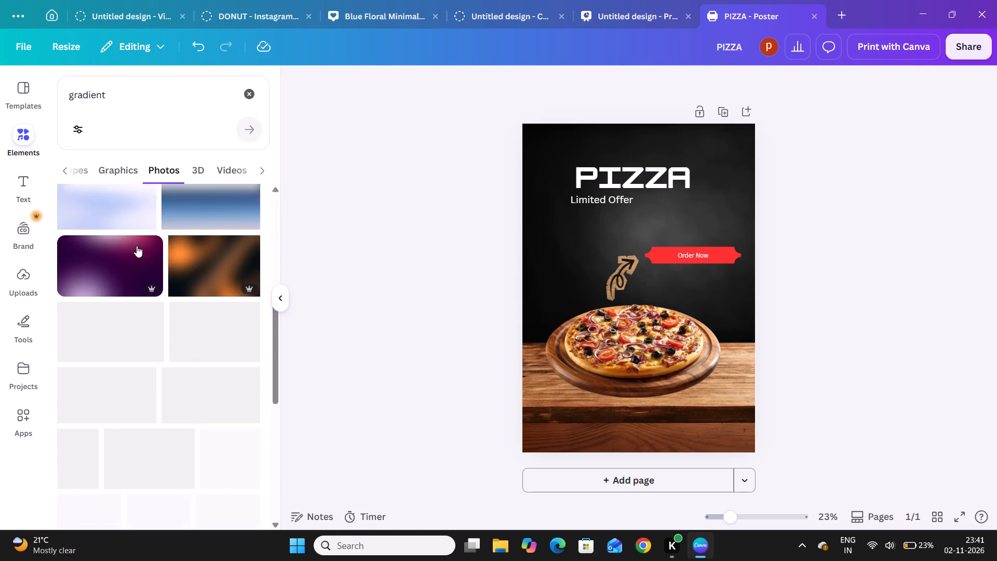
scroll(137, 246, down, 2)
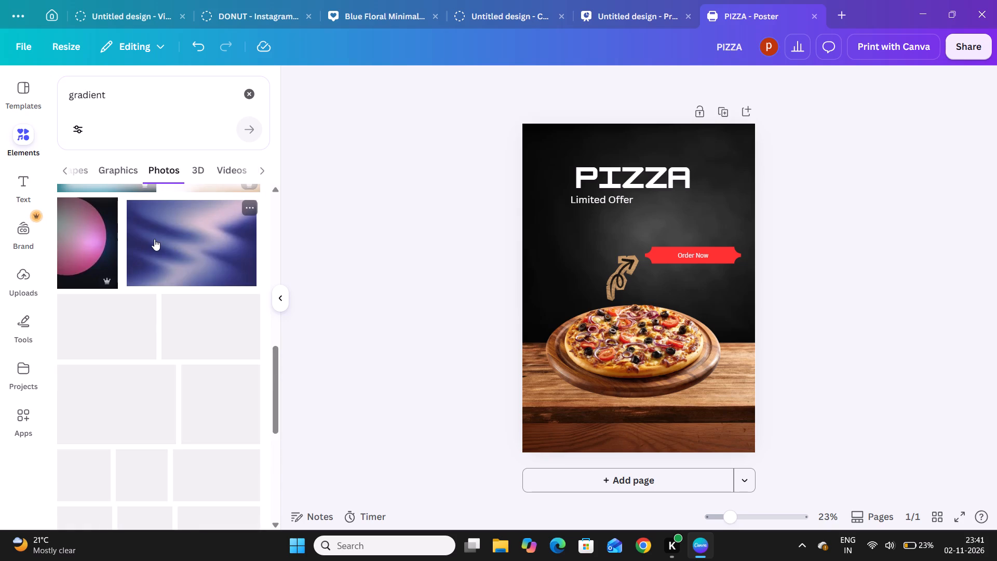
scroll(154, 239, up, 11)
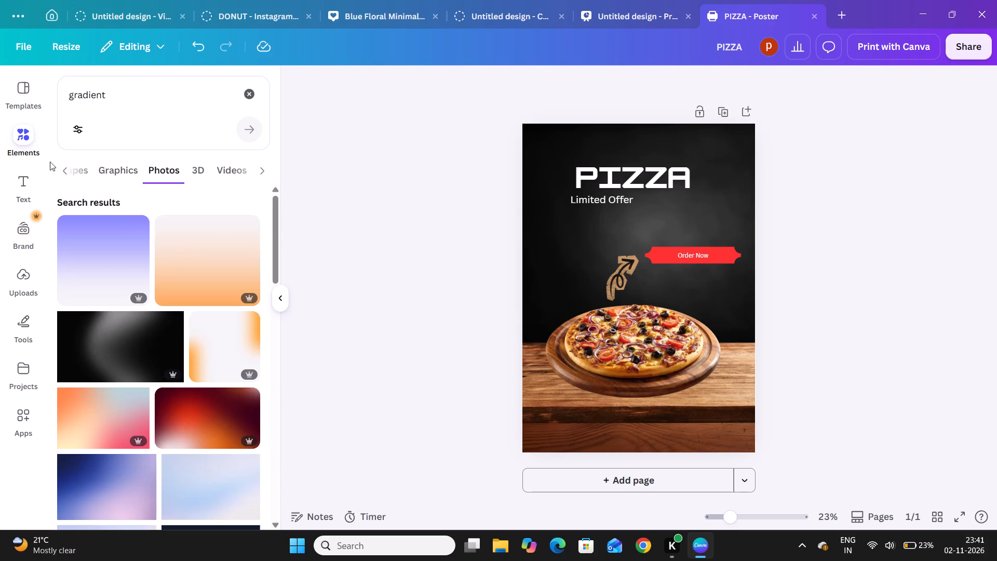
click(65, 170)
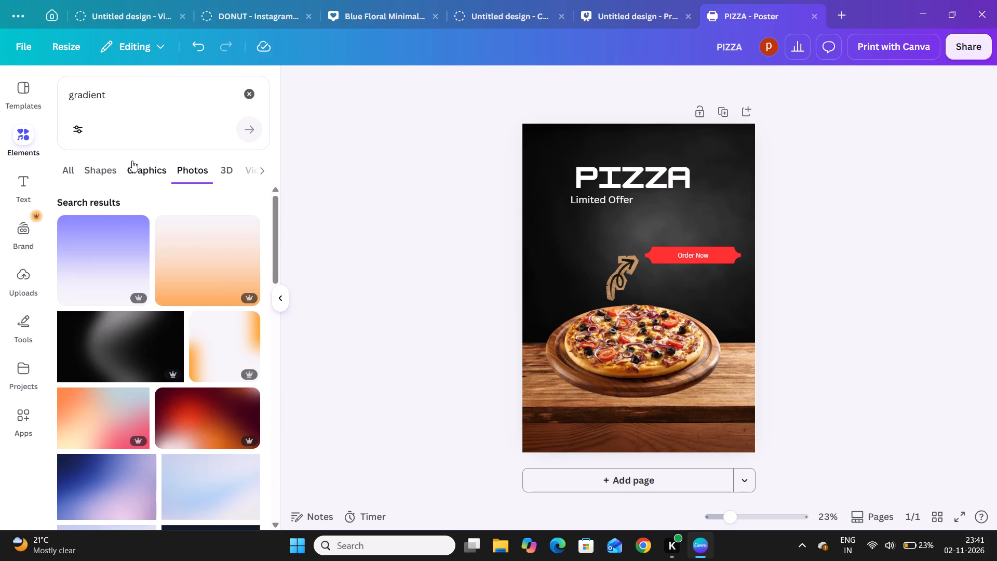
click(92, 167)
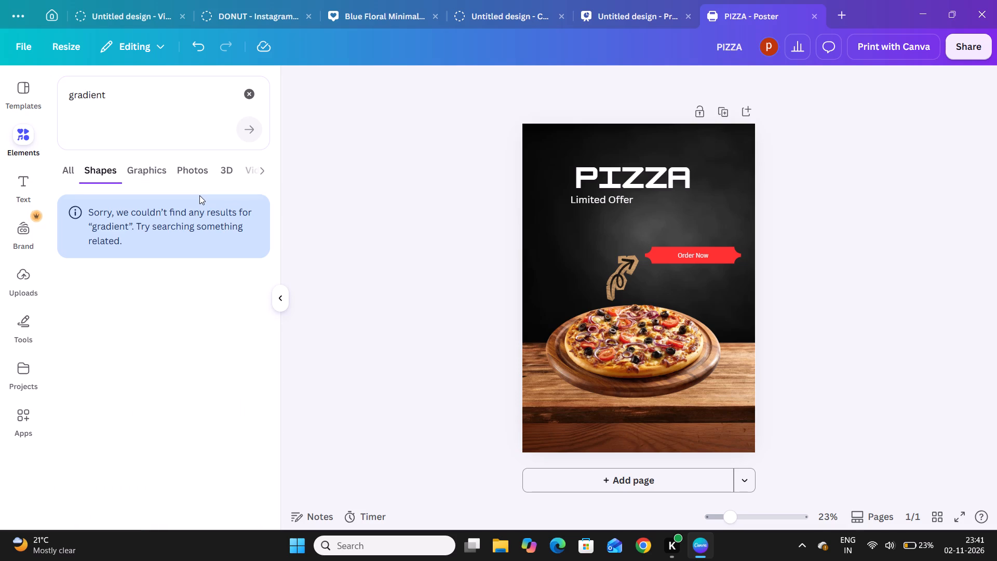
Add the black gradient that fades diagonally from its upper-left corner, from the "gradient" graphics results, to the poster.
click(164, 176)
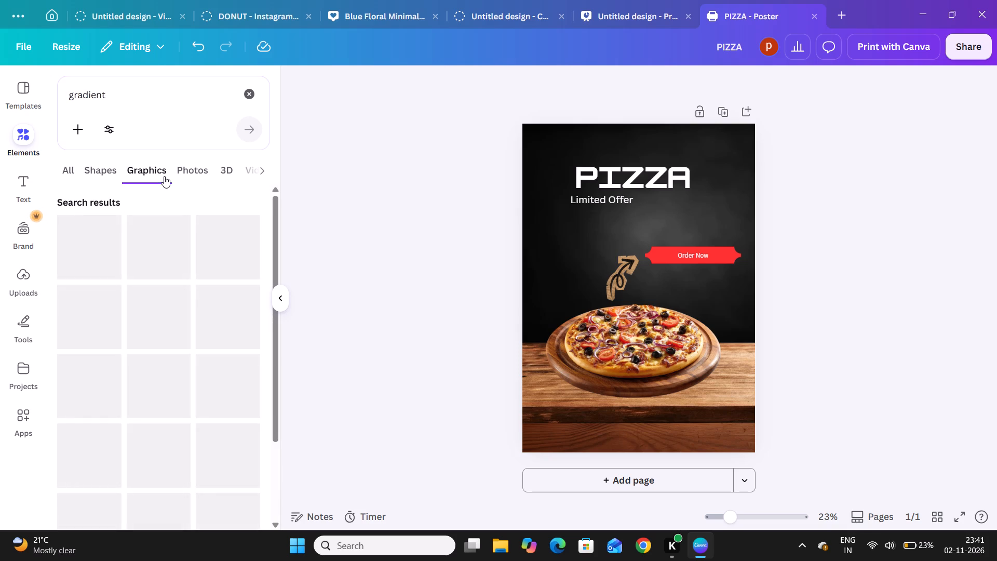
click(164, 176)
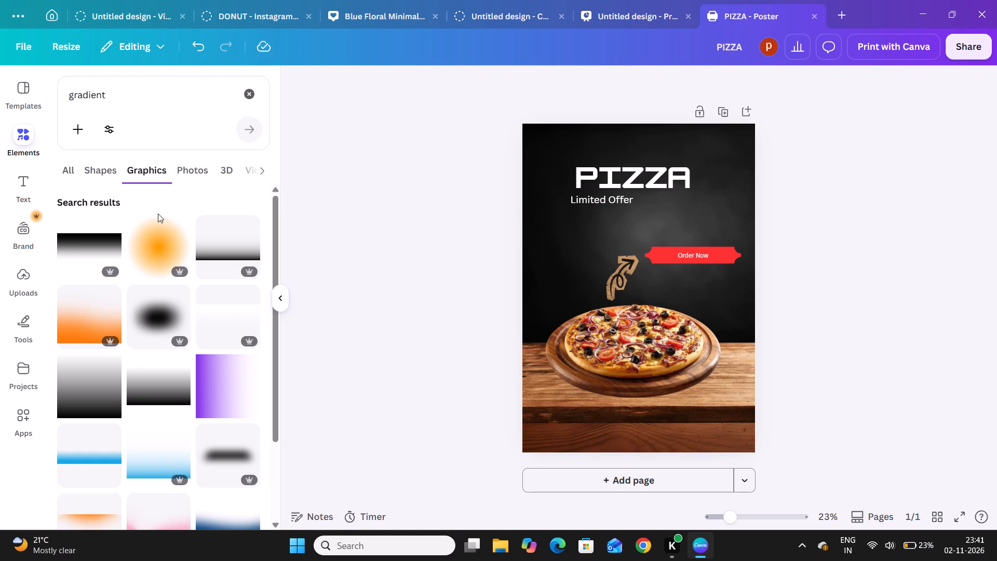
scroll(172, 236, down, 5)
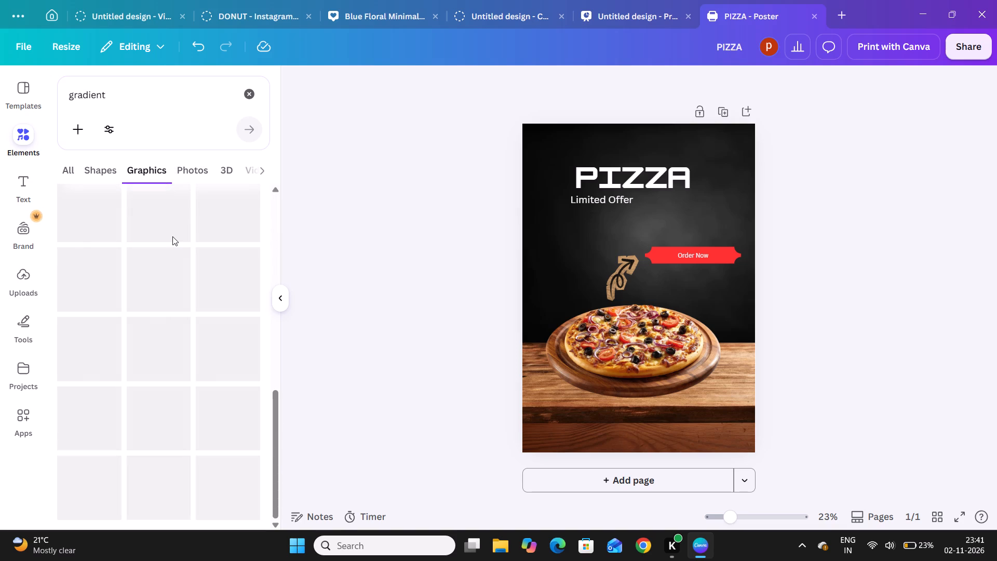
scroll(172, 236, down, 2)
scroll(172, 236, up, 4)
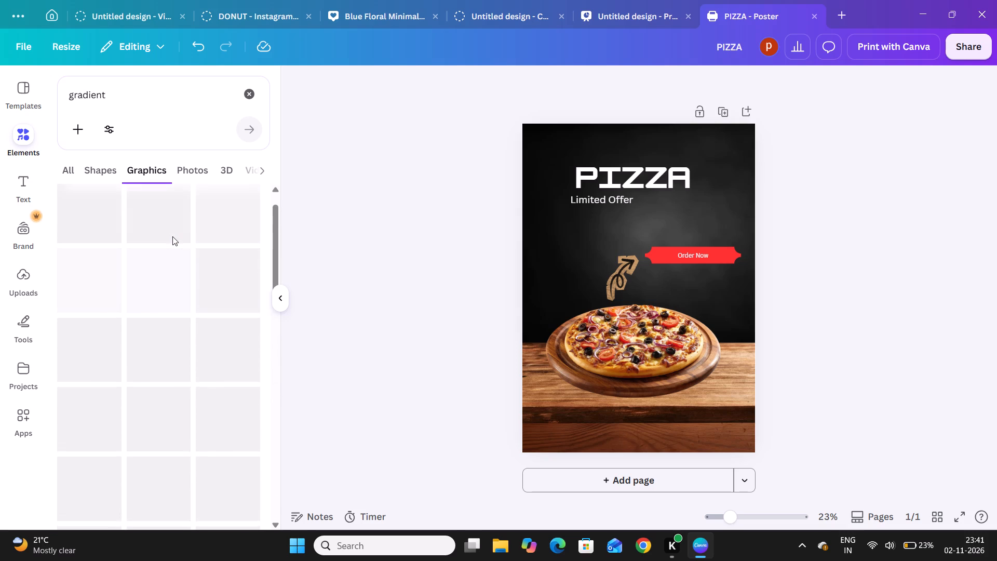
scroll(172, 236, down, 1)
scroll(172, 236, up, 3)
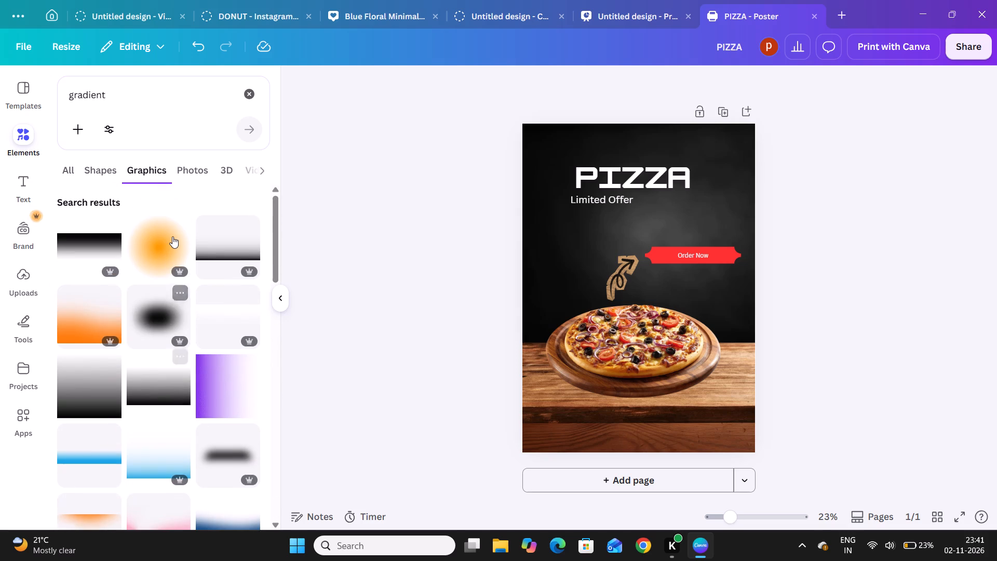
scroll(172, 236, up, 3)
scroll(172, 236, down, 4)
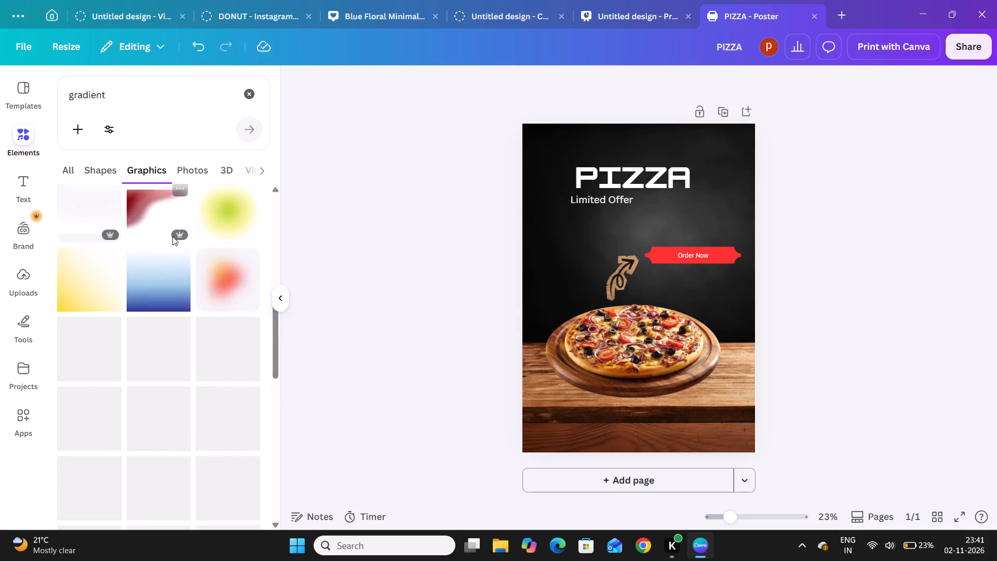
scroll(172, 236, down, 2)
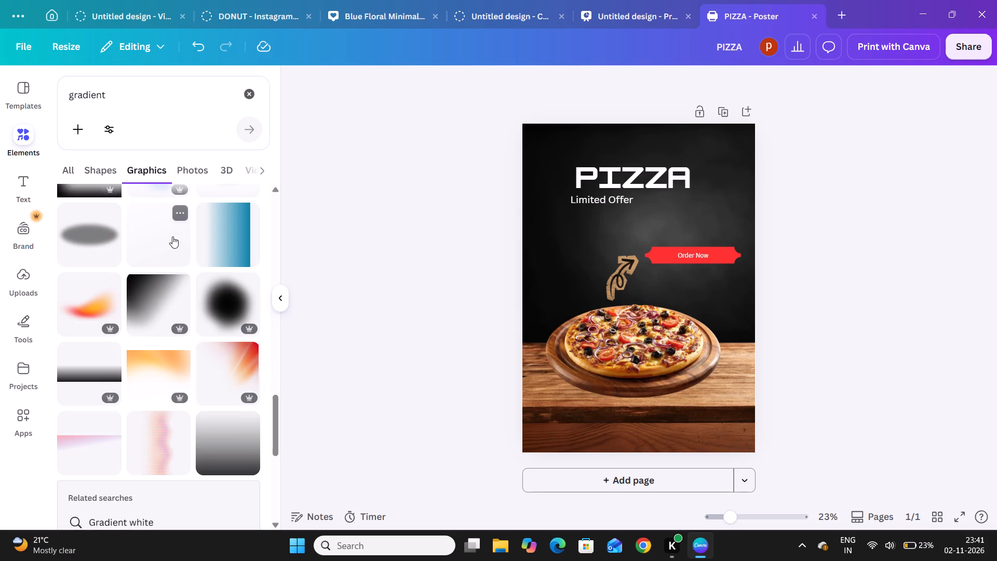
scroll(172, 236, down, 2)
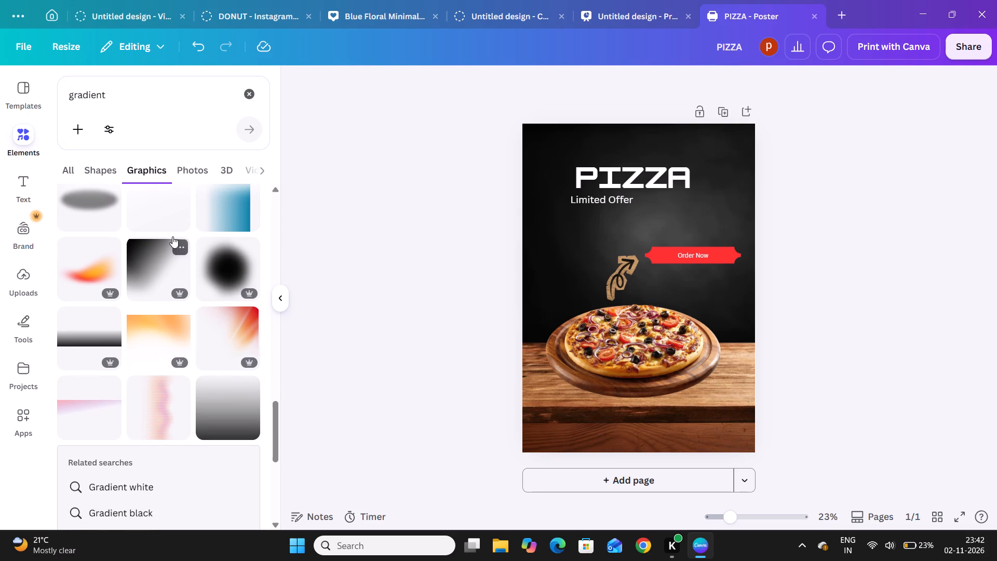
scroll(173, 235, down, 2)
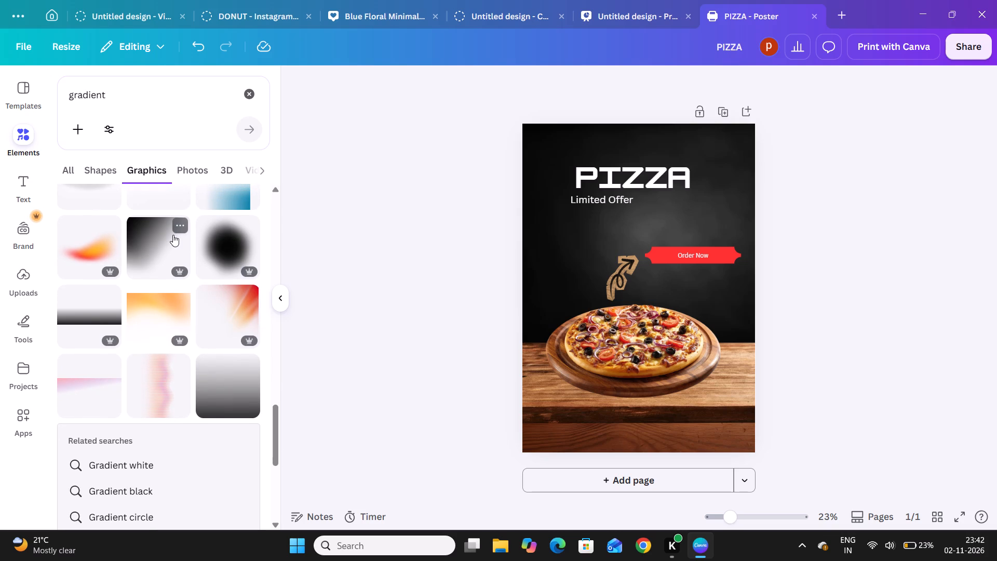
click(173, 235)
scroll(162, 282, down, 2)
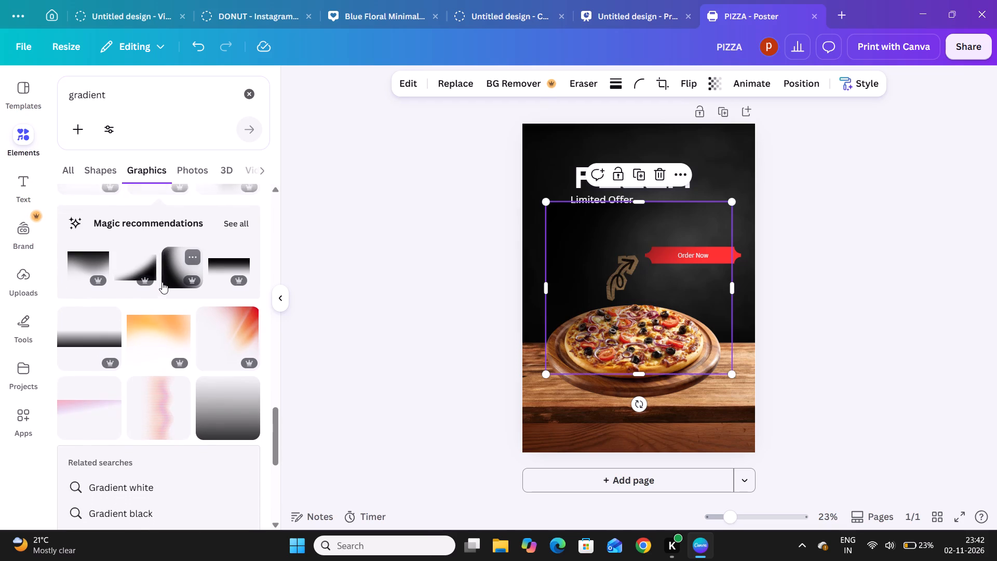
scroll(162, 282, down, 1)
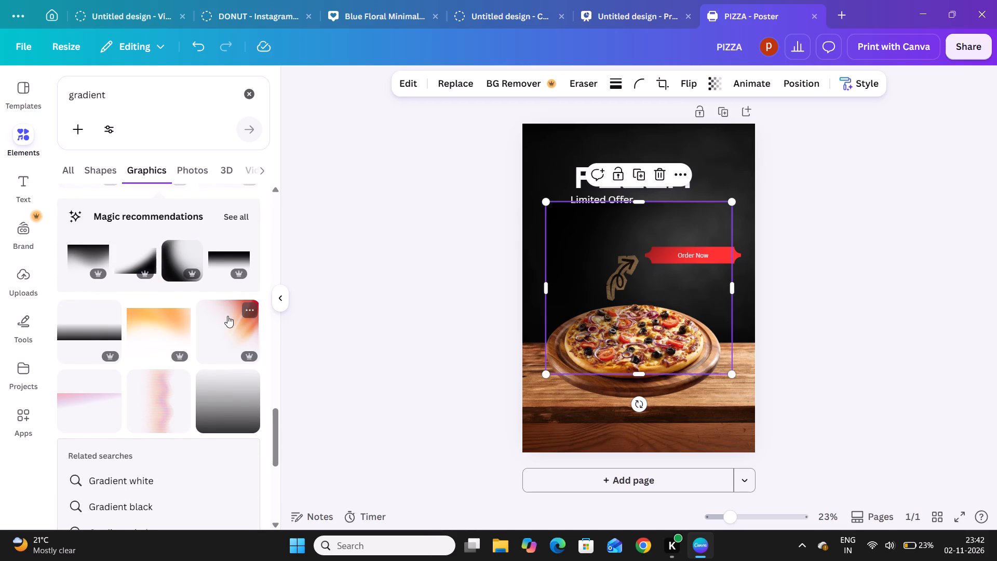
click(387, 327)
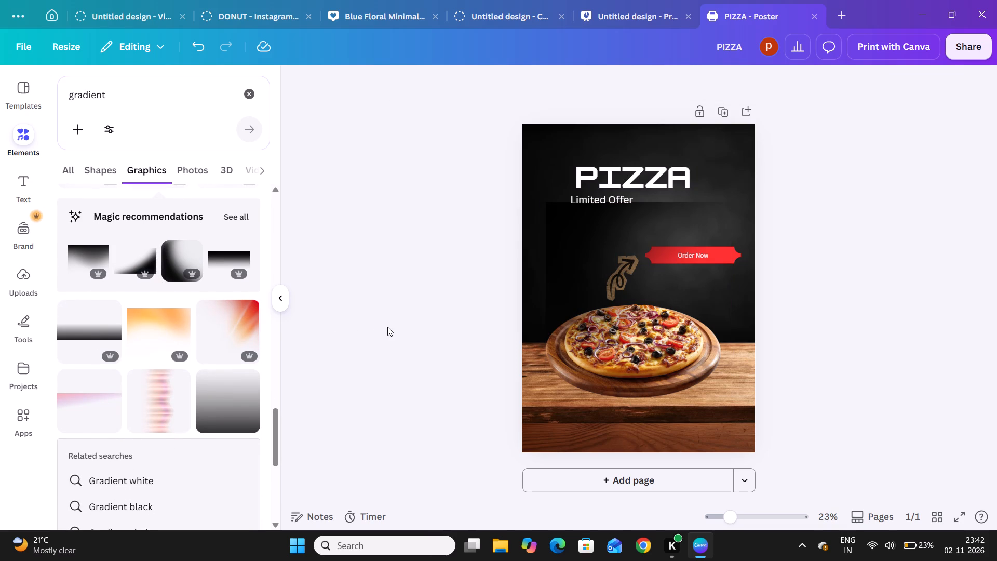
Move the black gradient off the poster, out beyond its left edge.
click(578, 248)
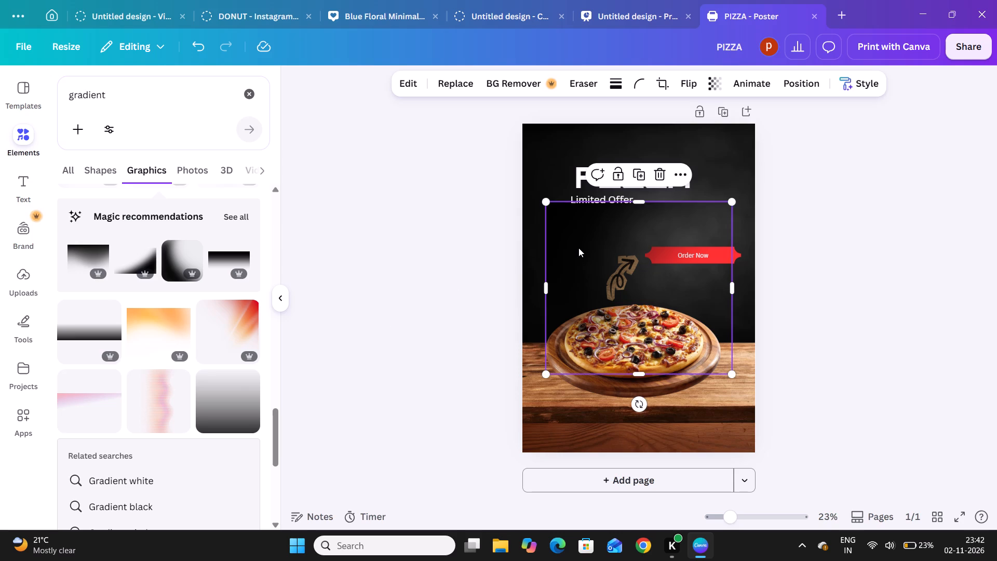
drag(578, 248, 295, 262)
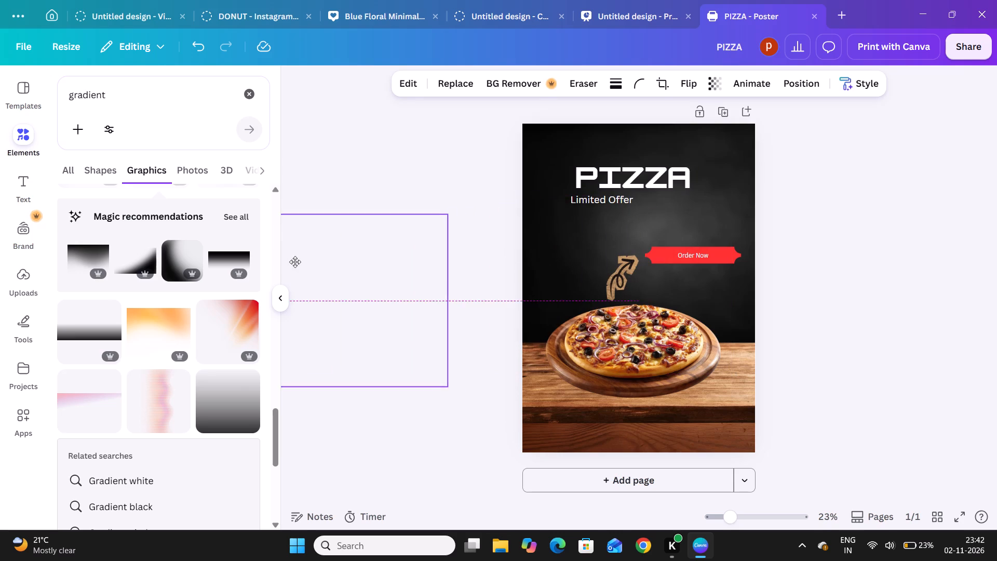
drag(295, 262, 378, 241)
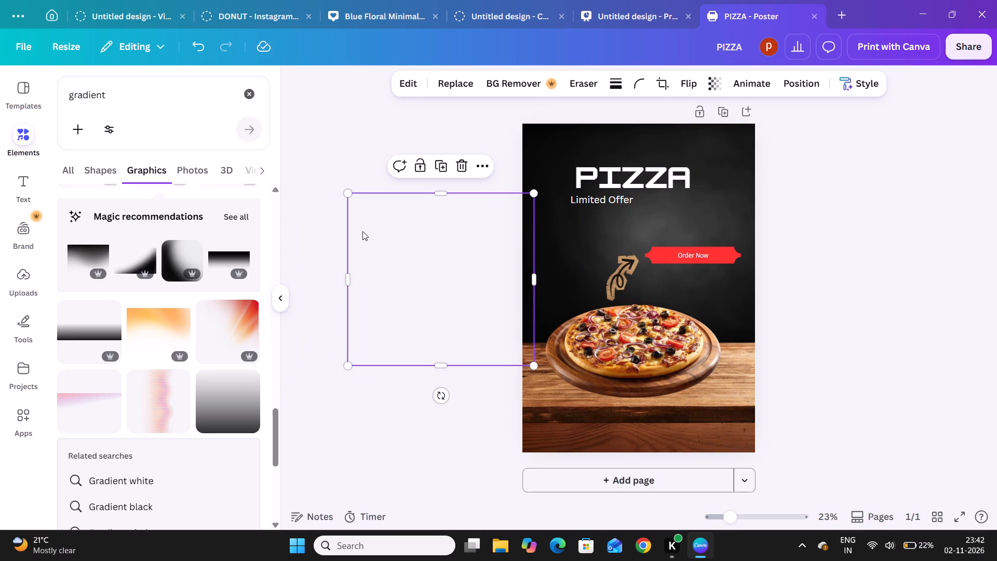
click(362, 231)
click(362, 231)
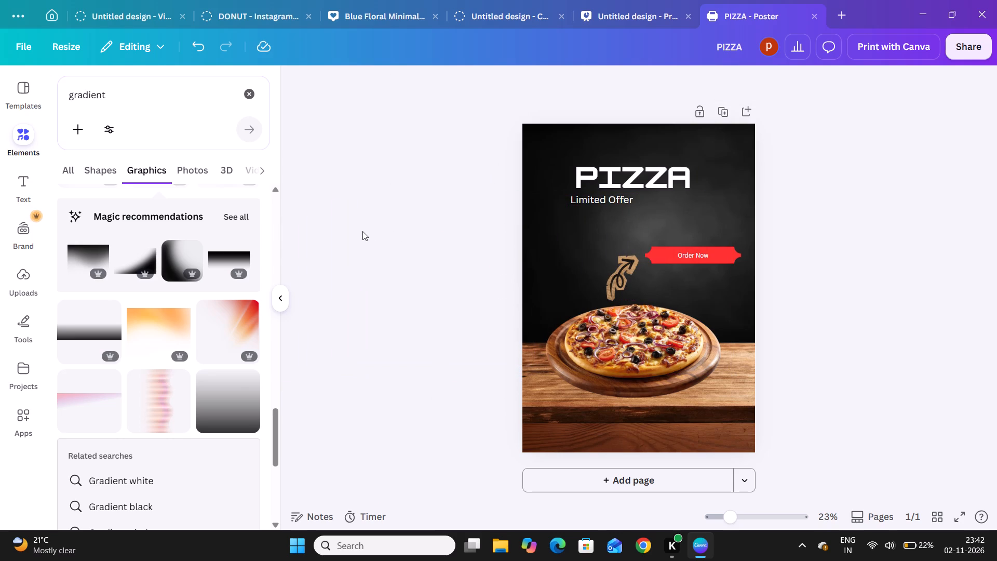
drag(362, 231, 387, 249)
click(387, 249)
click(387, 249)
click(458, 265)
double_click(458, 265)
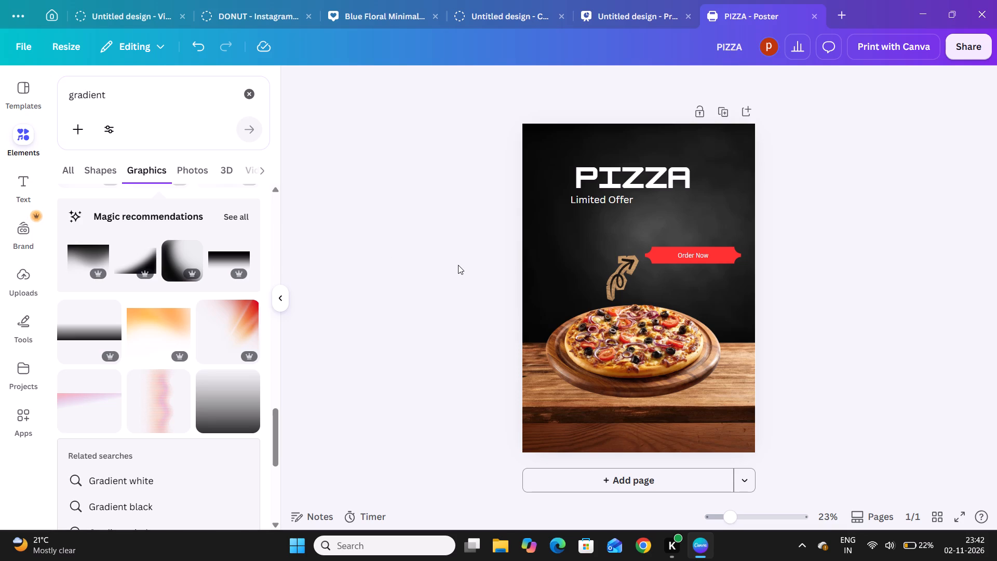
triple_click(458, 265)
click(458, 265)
Look through the remaining "gradient" graphics for one that suits the pizza poster.
scroll(201, 302, down, 1)
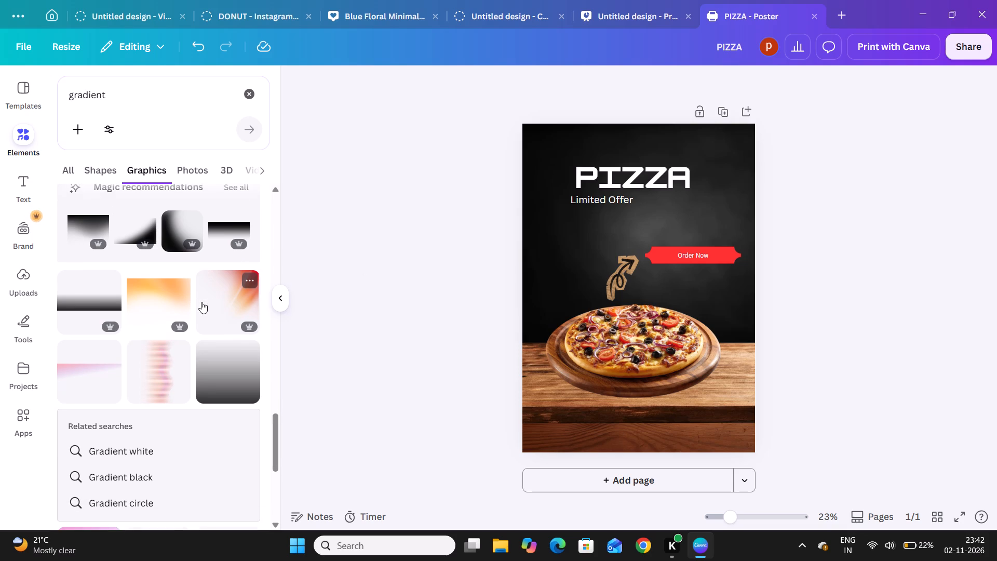
scroll(201, 302, down, 3)
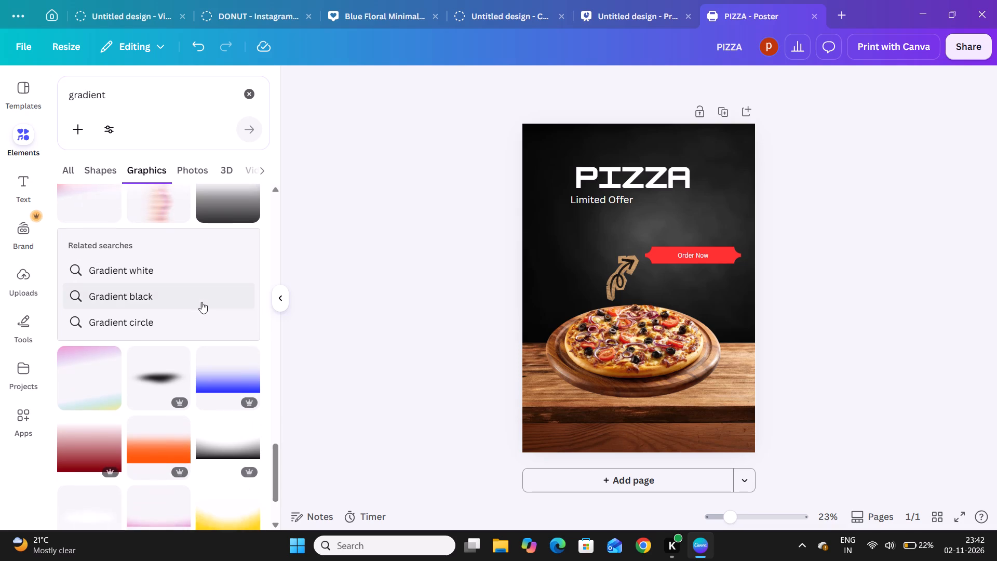
scroll(201, 302, down, 4)
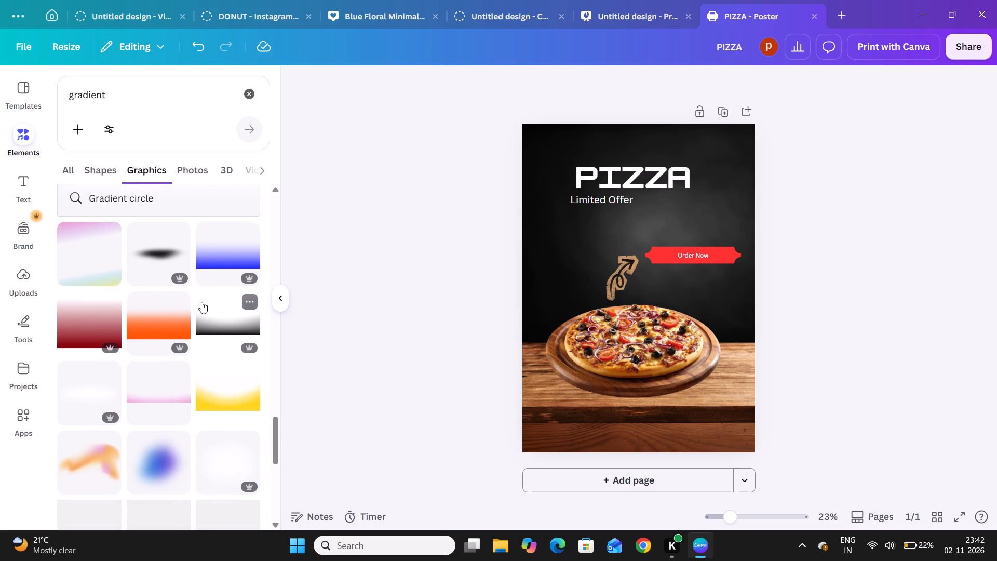
scroll(201, 302, down, 3)
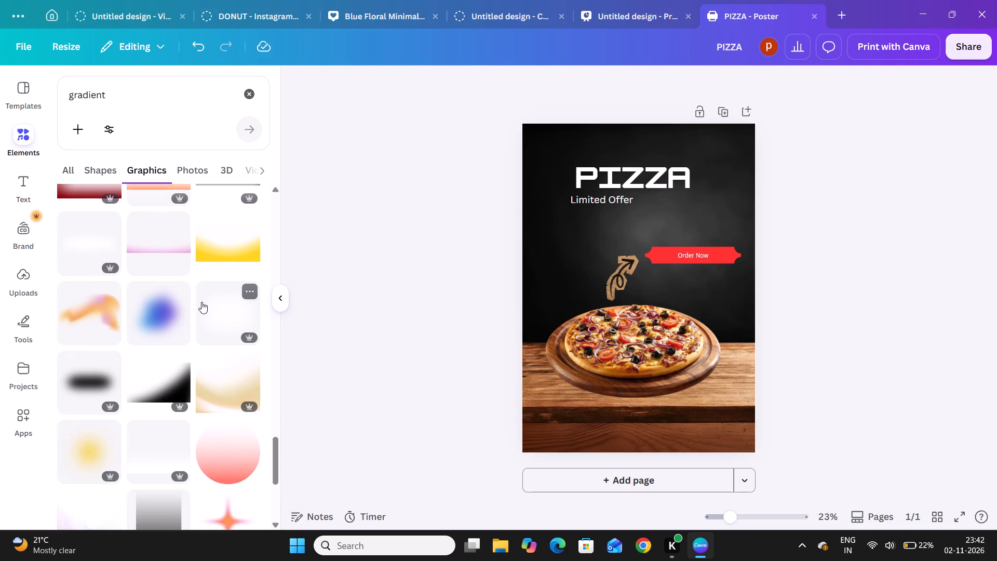
scroll(201, 302, up, 1)
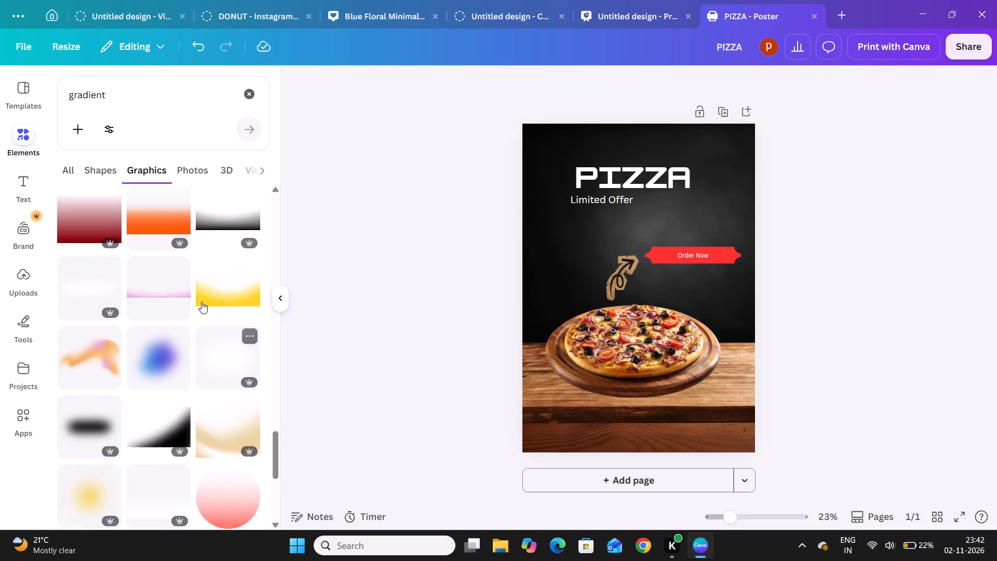
scroll(201, 302, up, 5)
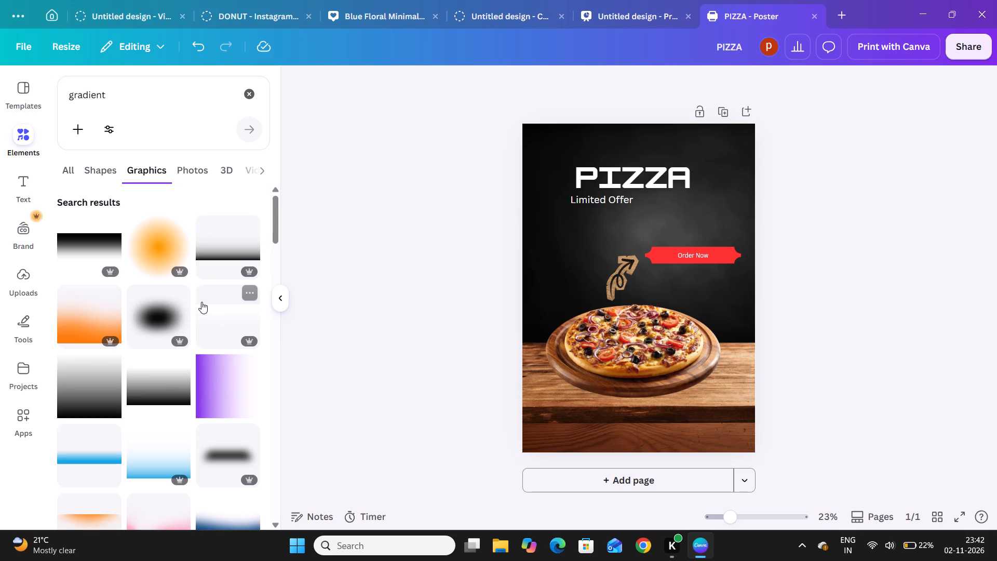
scroll(201, 302, up, 12)
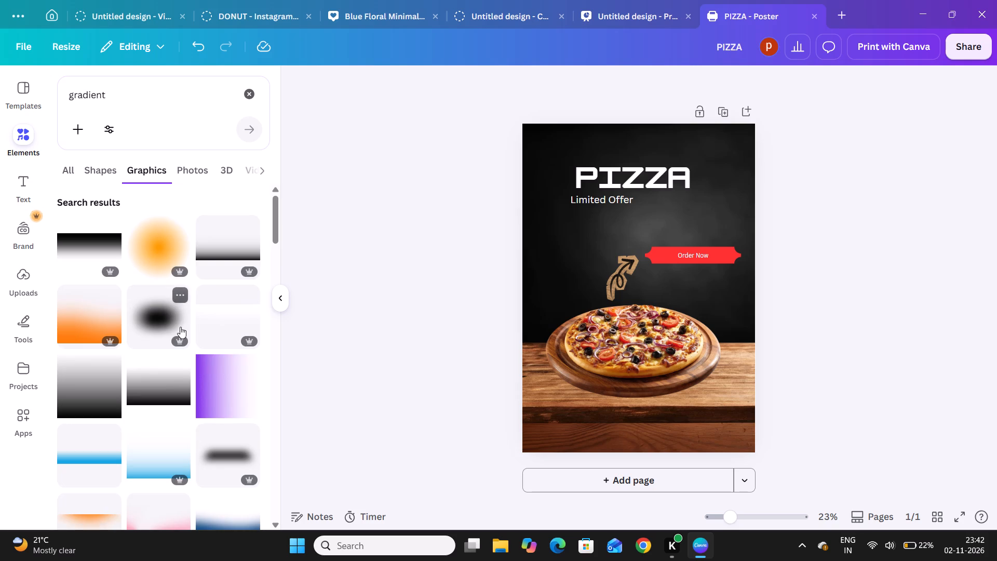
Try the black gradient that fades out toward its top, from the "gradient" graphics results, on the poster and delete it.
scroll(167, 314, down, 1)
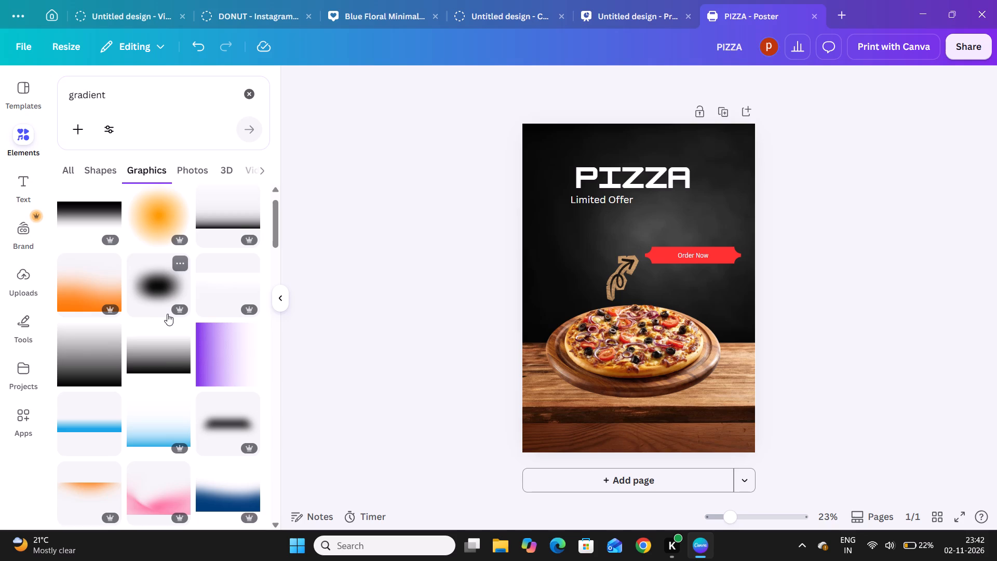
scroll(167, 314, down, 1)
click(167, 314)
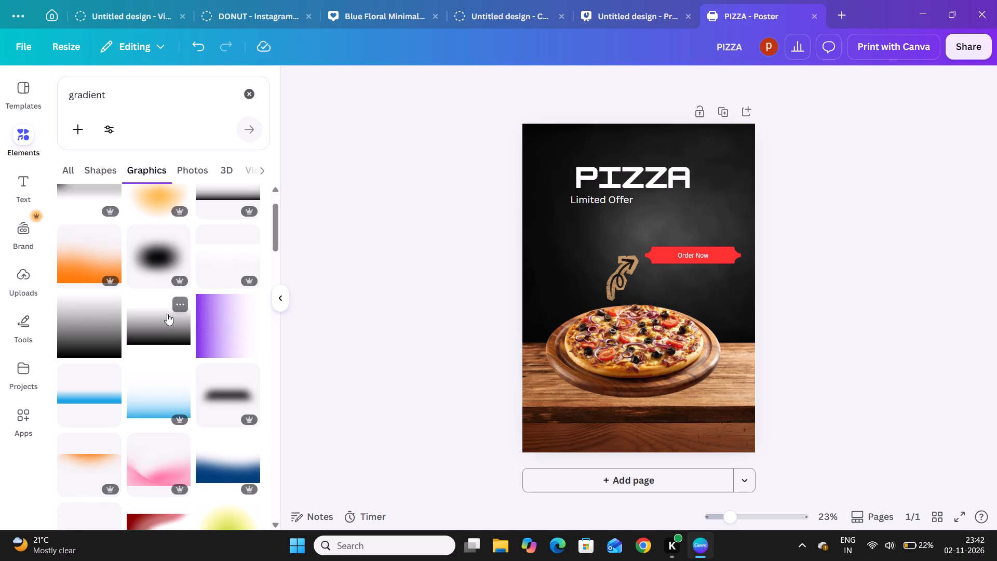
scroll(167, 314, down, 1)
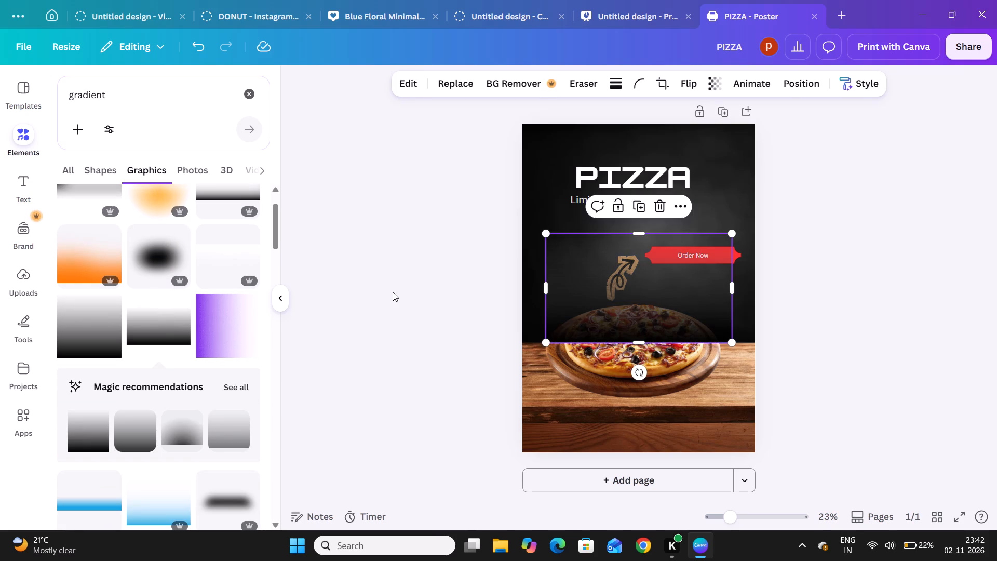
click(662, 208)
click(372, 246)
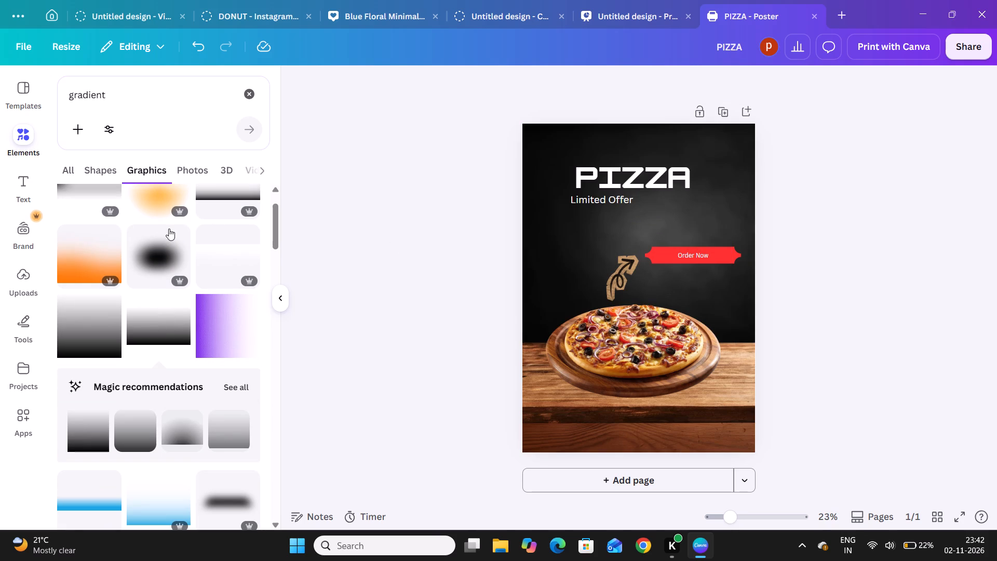
Look further through the "gradient" graphics results for one that suits the pizza poster.
scroll(127, 262, down, 1)
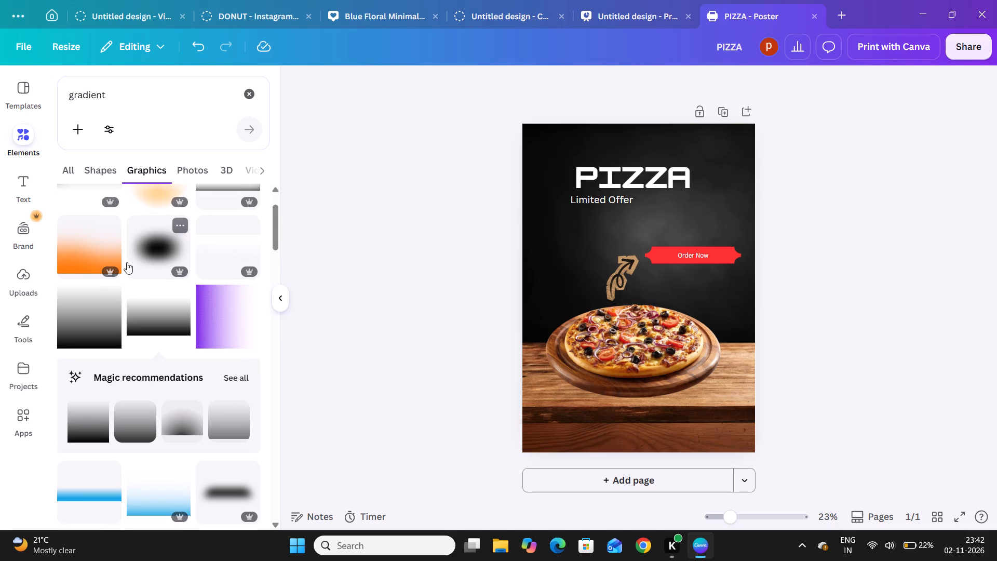
scroll(127, 262, down, 4)
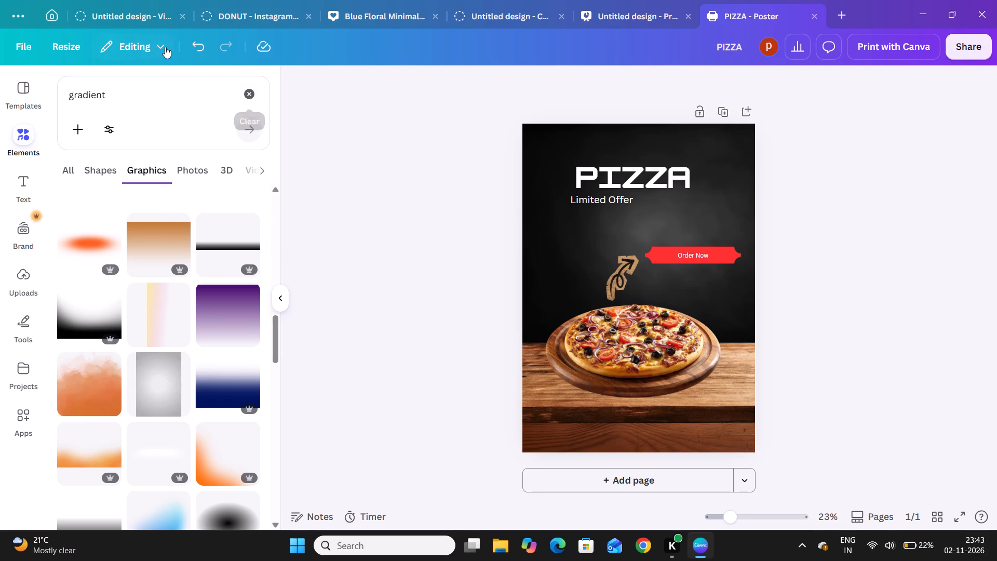
Save the PIZZA poster design.
click(28, 46)
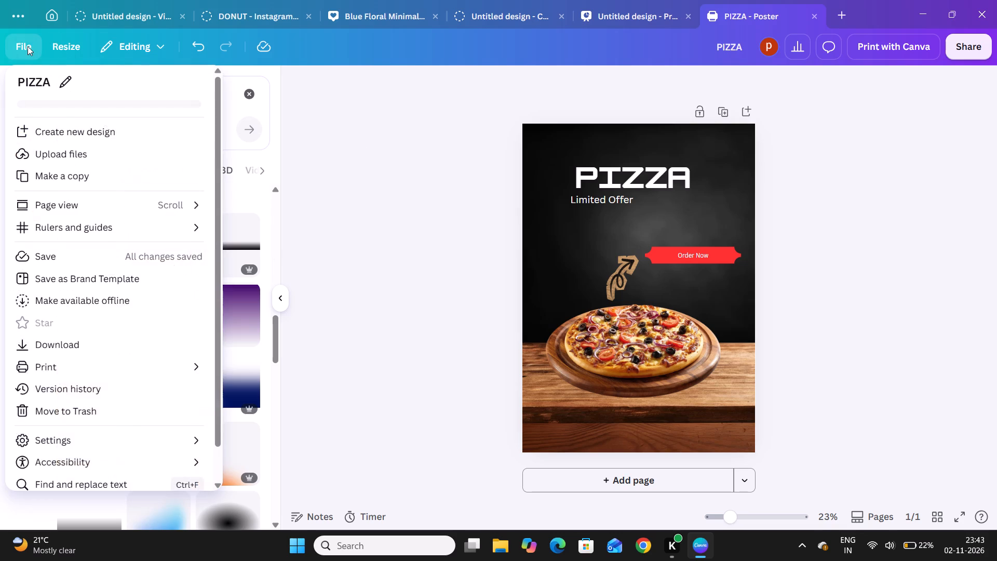
click(64, 275)
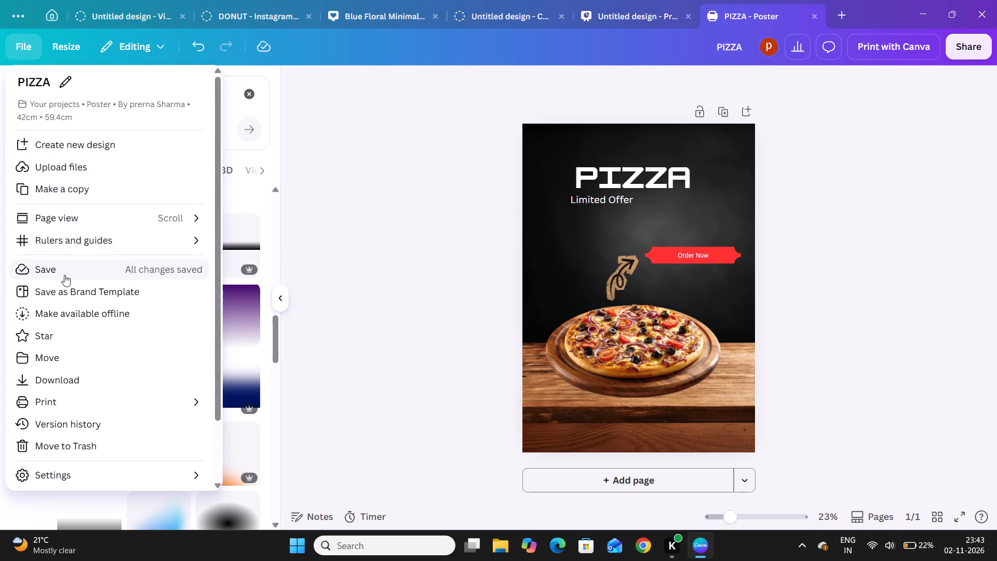
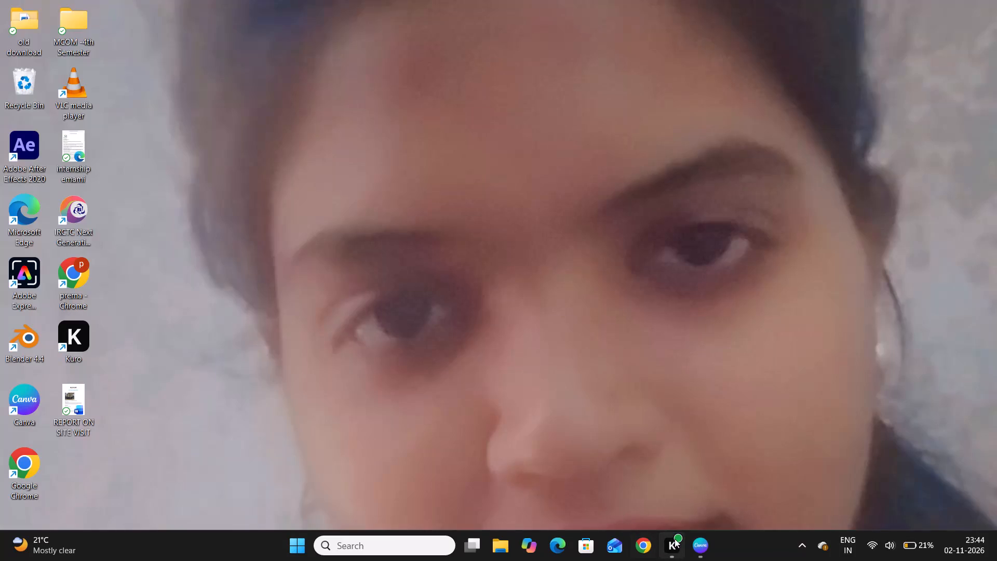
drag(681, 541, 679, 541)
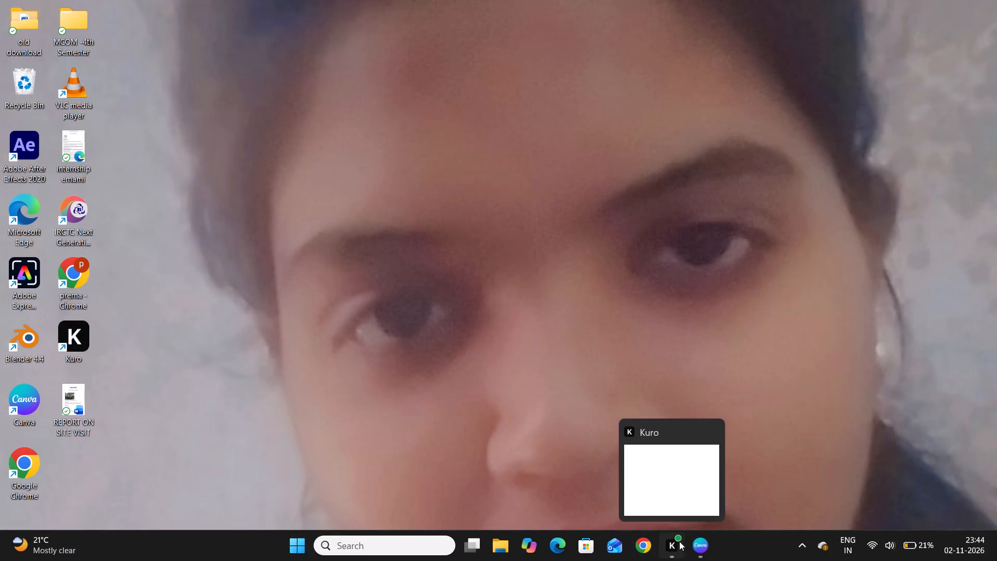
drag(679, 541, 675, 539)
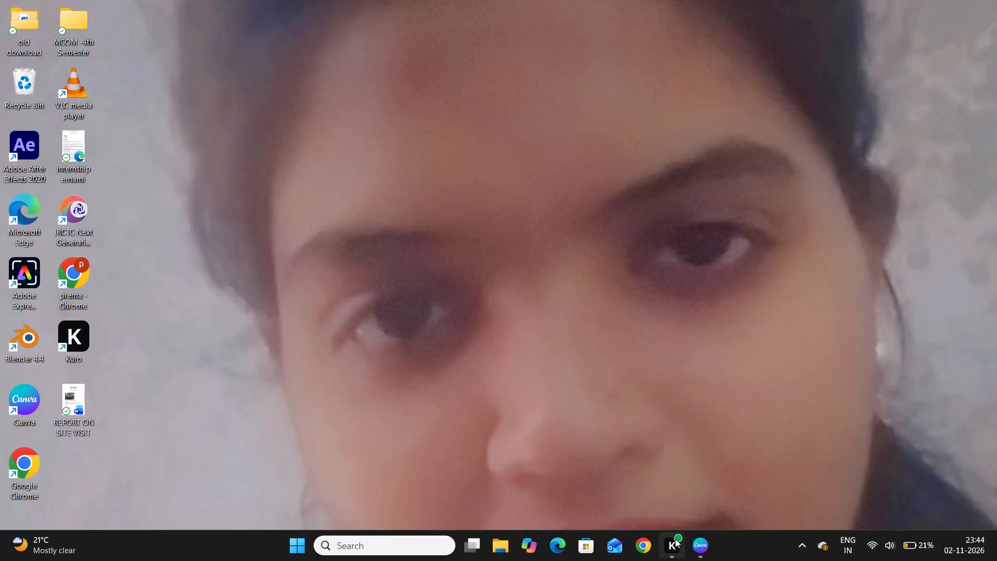
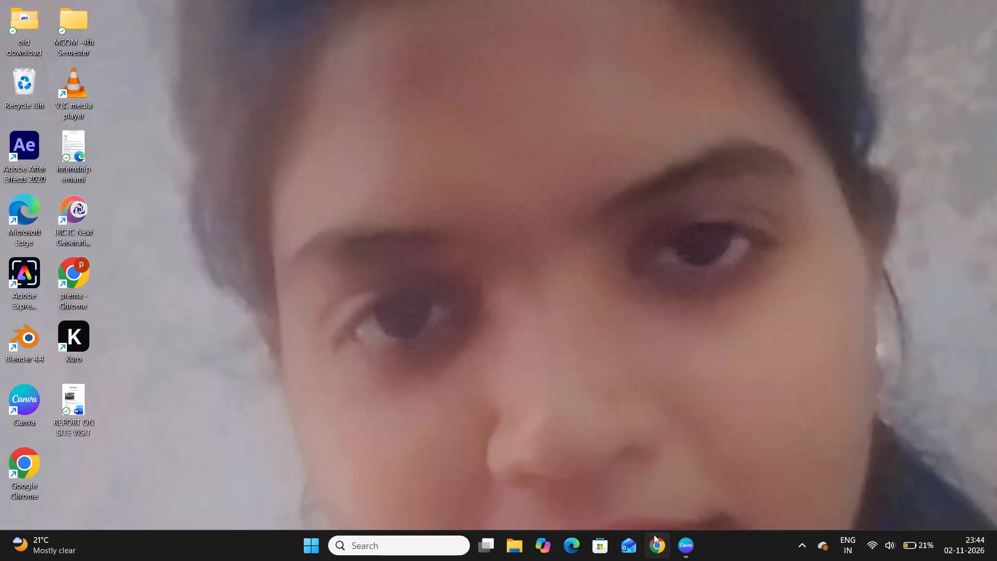
Open the computer's power options from the Windows desktop.
click(654, 528)
click(313, 546)
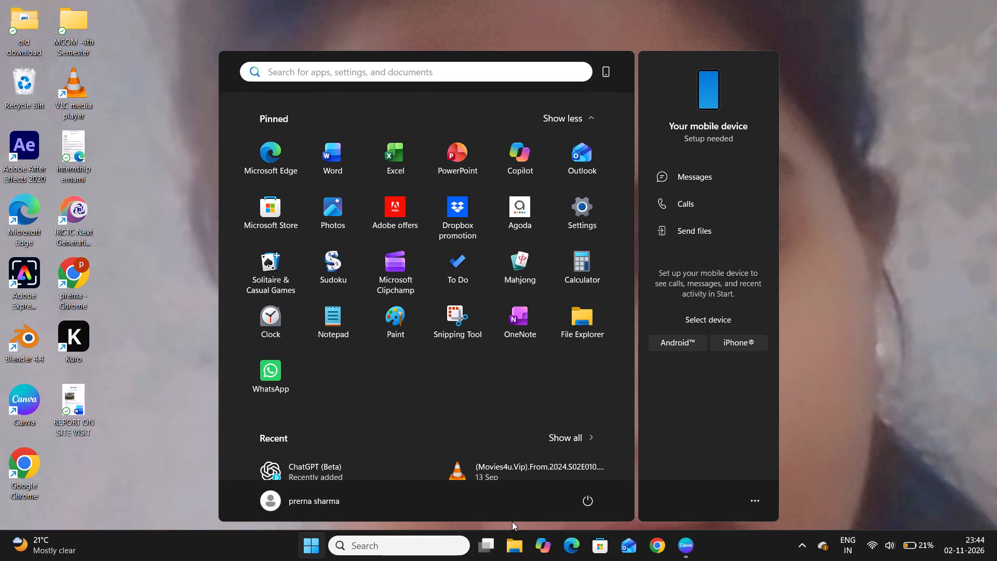
click(576, 505)
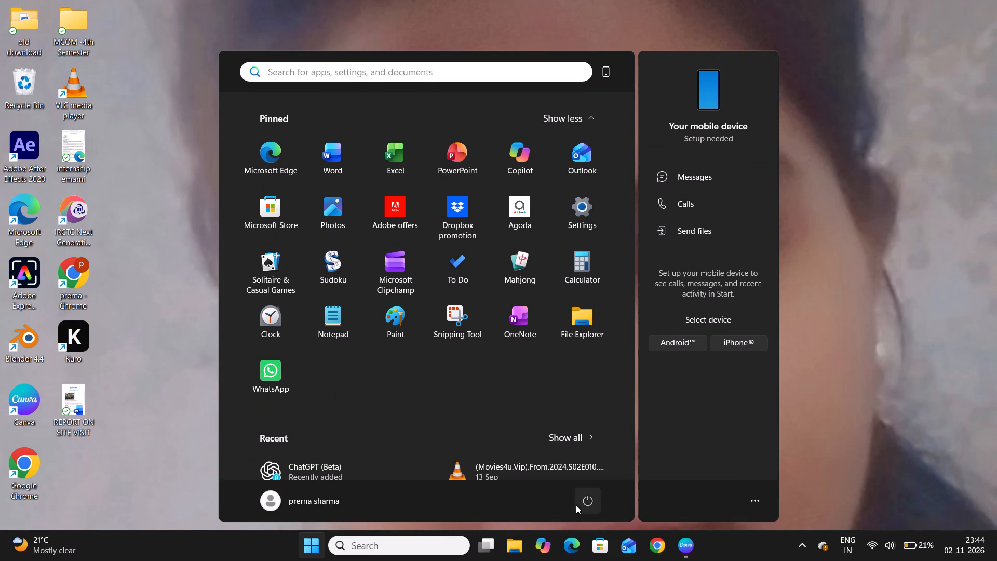